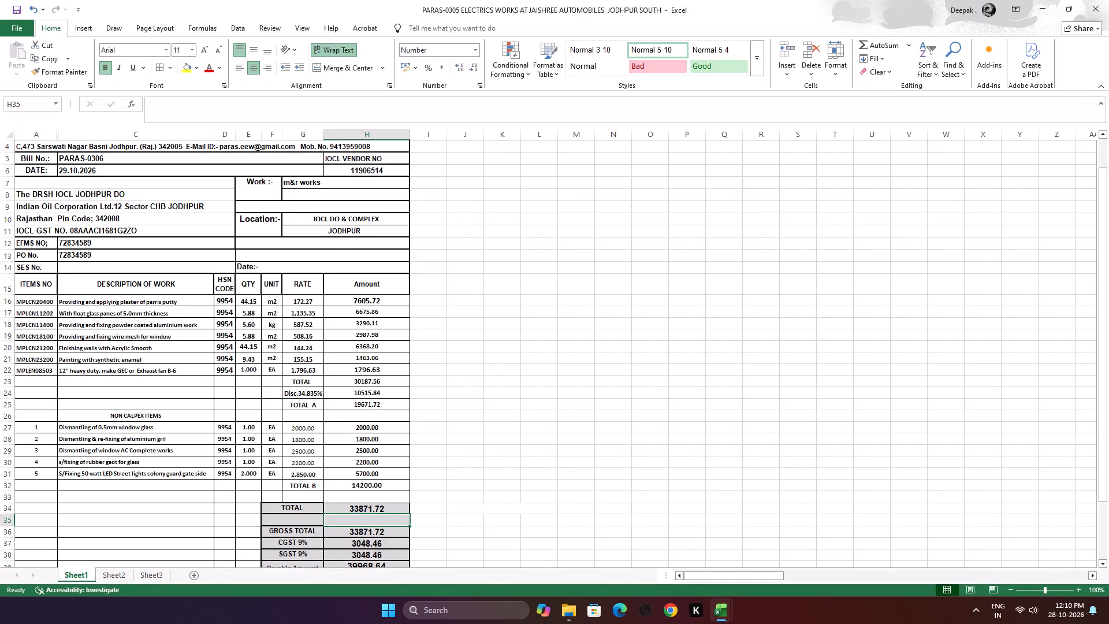
Save the bill as a new Excel workbook named "PARAS-0306 M&R WORKS IOCL DO AND COMPLEX JODHPUR DO" in the PARAS BILLS 2026-2027 folder.
{"action": "scroll", "coordinate": [174, 398], "scroll_direction": "down", "scroll_amount": 3}
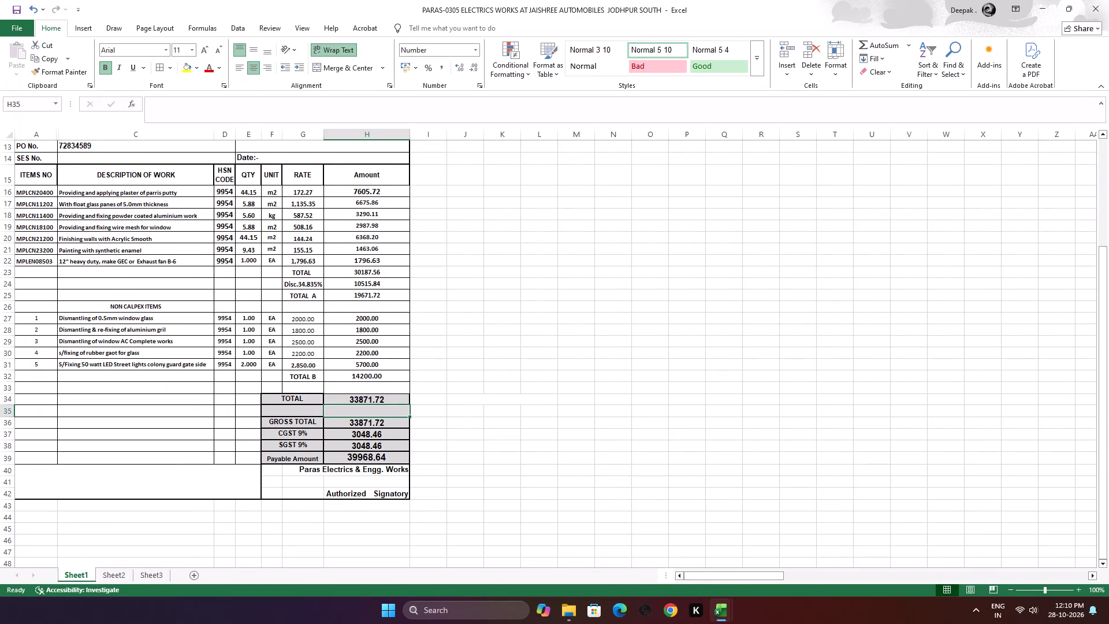
{"action": "scroll", "coordinate": [174, 398], "scroll_direction": "up", "scroll_amount": 3}
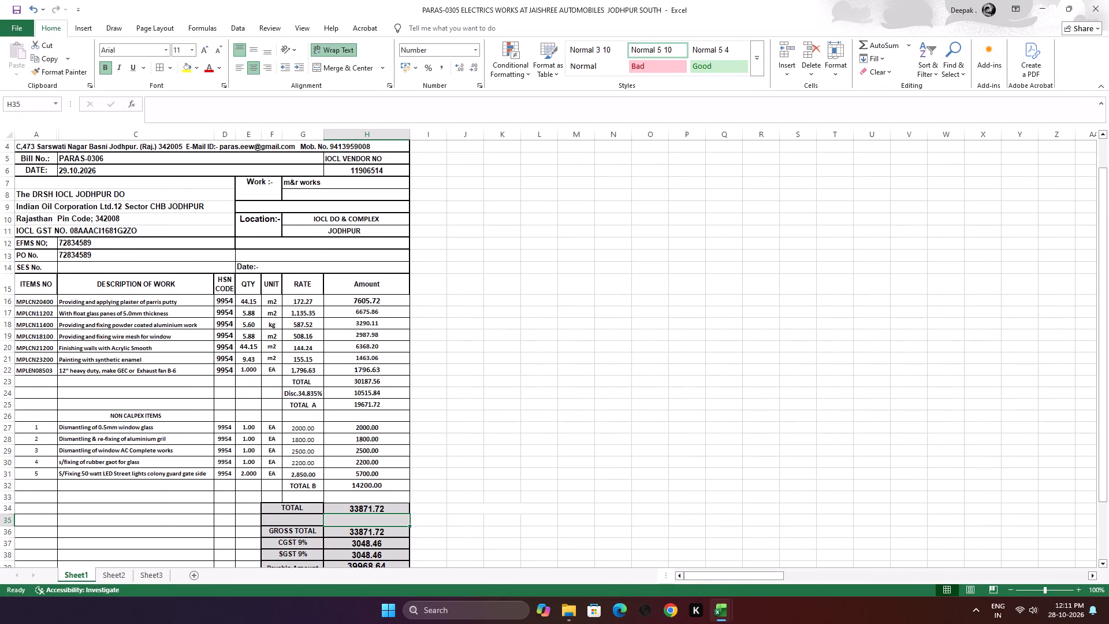
{"action": "scroll", "coordinate": [174, 398], "scroll_direction": "up", "scroll_amount": 1}
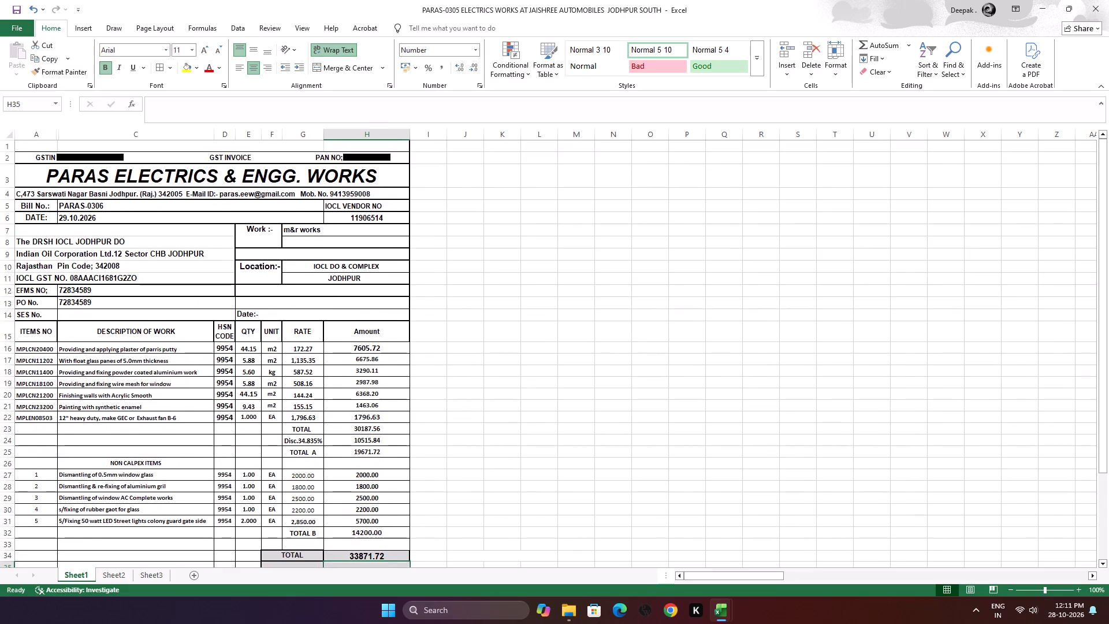
{"action": "key", "text": "F12"}
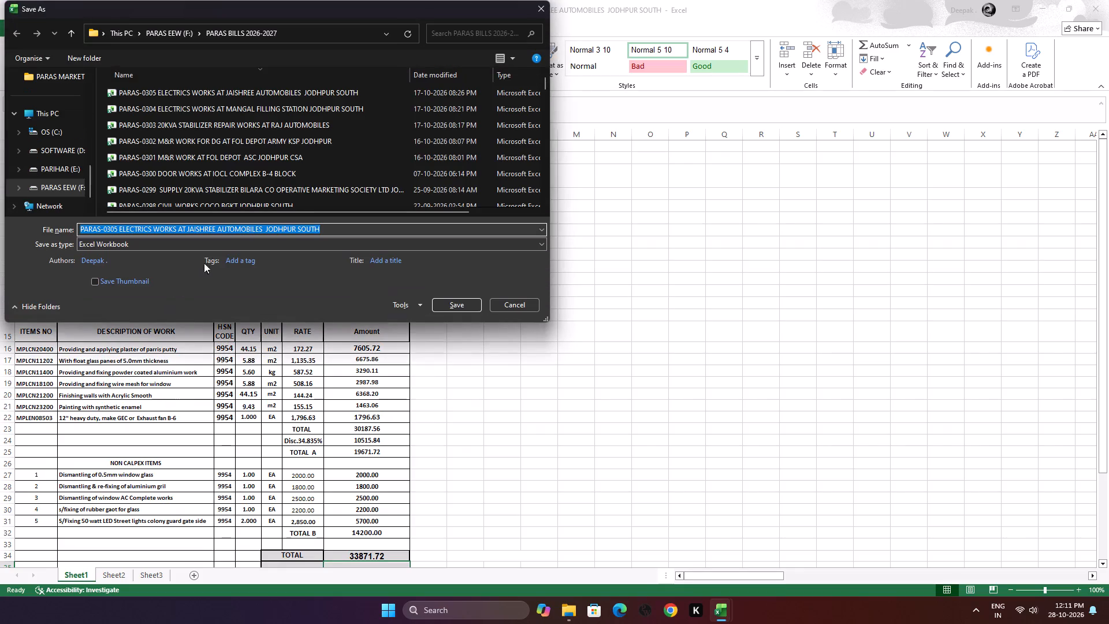
{"action": "left_click", "coordinate": [206, 226]}
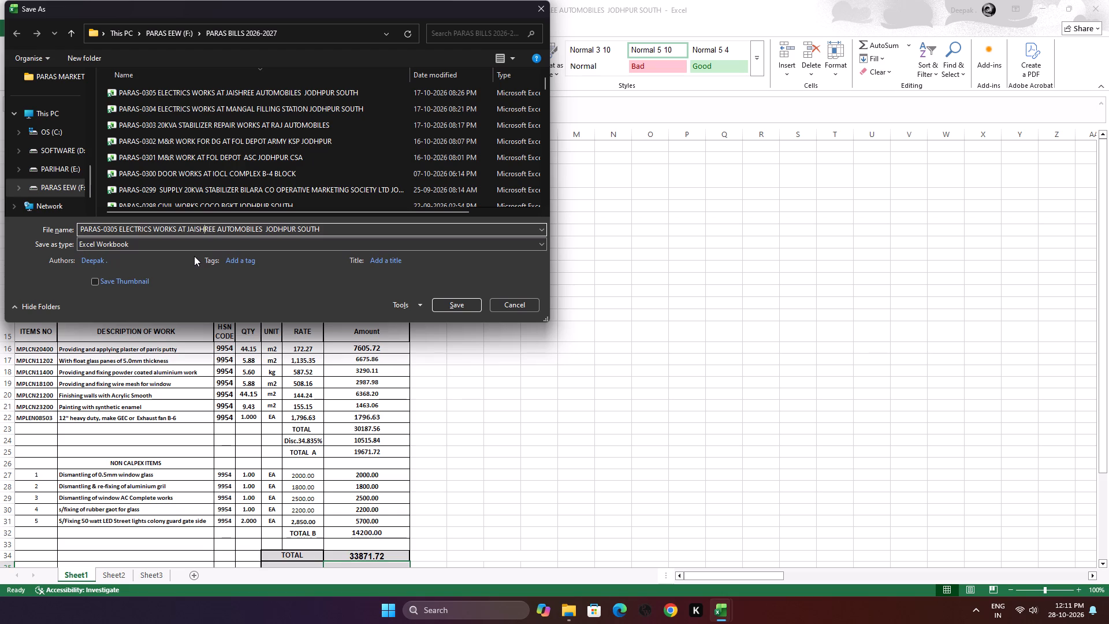
{"action": "key", "text": "Right"}
{"action": "key", "text": "Right"}
{"action": "key", "text": "Right"}
{"action": "key", "text": "Right"}
{"action": "key", "text": "Right"}
{"action": "key", "text": "Right"}
{"action": "key", "text": "Right"}
{"action": "key", "text": "Right"}
{"action": "key", "text": "Right"}
{"action": "key", "text": "Right"}
{"action": "key", "text": "Right"}
{"action": "key", "text": "Right"}
{"action": "key", "text": "Right"}
{"action": "key", "text": "Right"}
{"action": "key", "text": "Right"}
{"action": "key", "text": "Right"}
{"action": "key", "text": "Right"}
{"action": "key", "text": "Right"}
{"action": "key", "text": "Right"}
{"action": "key", "text": "Right"}
{"action": "key", "text": "BackSpace"}
{"action": "key", "text": "BackSpace"}
{"action": "key", "text": "BackSpace"}
{"action": "key", "text": "BackSpace"}
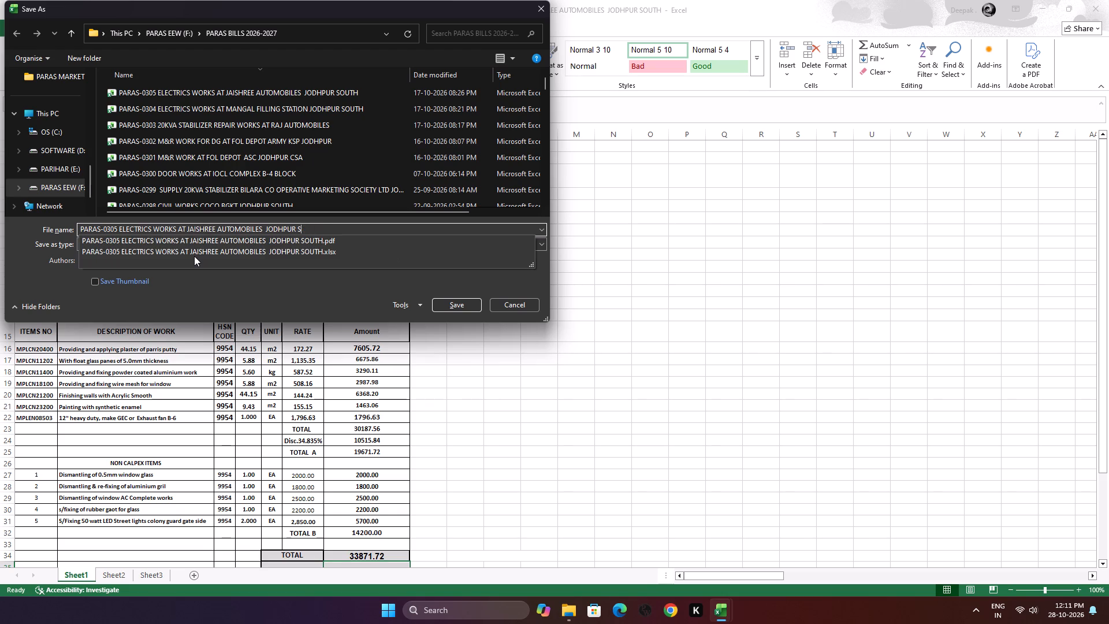
{"action": "key", "text": "BackSpace"}
{"action": "key", "text": "Left"}
{"action": "key", "text": "Left"}
{"action": "key", "text": "Left"}
{"action": "key", "text": "Left"}
{"action": "key", "text": "Left"}
{"action": "key", "text": "Left"}
{"action": "key", "text": "Left"}
{"action": "key", "text": "Left"}
{"action": "key", "text": "Left"}
{"action": "key", "text": "Left"}
{"action": "key", "text": "BackSpace"}
{"action": "key", "text": "BackSpace"}
{"action": "key", "text": "BackSpace"}
{"action": "key", "text": "BackSpace"}
{"action": "key", "text": "BackSpace"}
{"action": "key", "text": "BackSpace"}
{"action": "key", "text": "BackSpace"}
{"action": "key", "text": "BackSpace"}
{"action": "key", "text": "BackSpace"}
{"action": "key", "text": "BackSpace"}
{"action": "key", "text": "BackSpace"}
{"action": "key", "text": "BackSpace"}
{"action": "key", "text": "BackSpace"}
{"action": "key", "text": "BackSpace"}
{"action": "key", "text": "BackSpace"}
{"action": "key", "text": "BackSpace"}
{"action": "key", "text": "BackSpace"}
{"action": "key", "text": "BackSpace"}
{"action": "key", "text": "BackSpace"}
{"action": "key", "text": "BackSpace"}
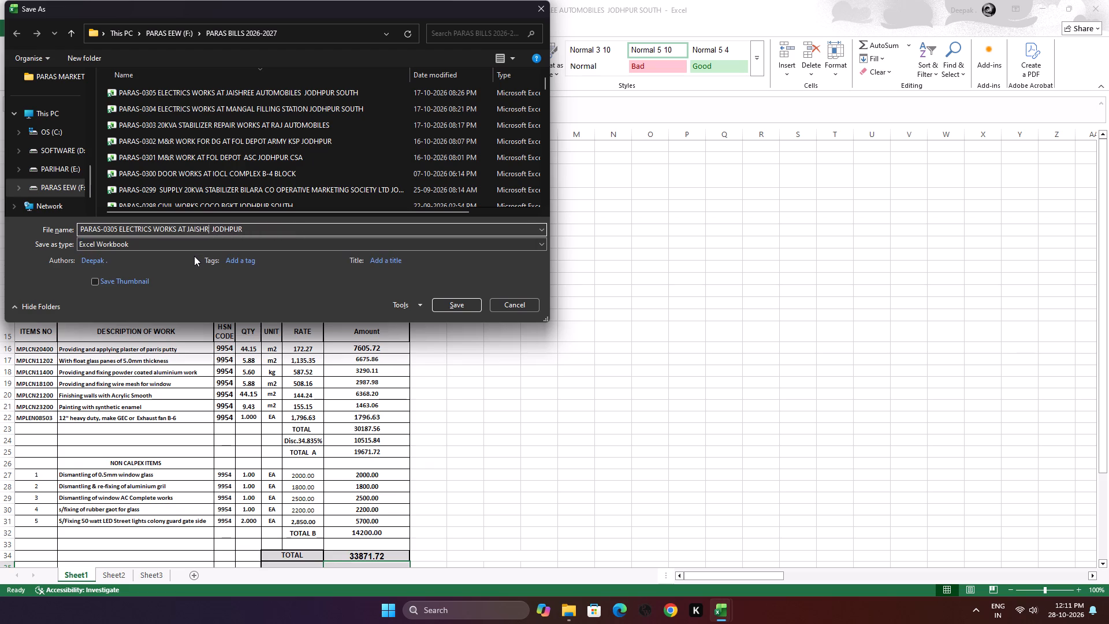
{"action": "key", "text": "BackSpace"}
{"action": "key", "text": "BackSpace"}
{"action": "key", "text": "BackSpace"}
{"action": "key", "text": "BackSpace"}
{"action": "key", "text": "Left"}
{"action": "key", "text": "Left"}
{"action": "key", "text": "Left"}
{"action": "key", "text": "Left"}
{"action": "key", "text": "Left"}
{"action": "key", "text": "Left"}
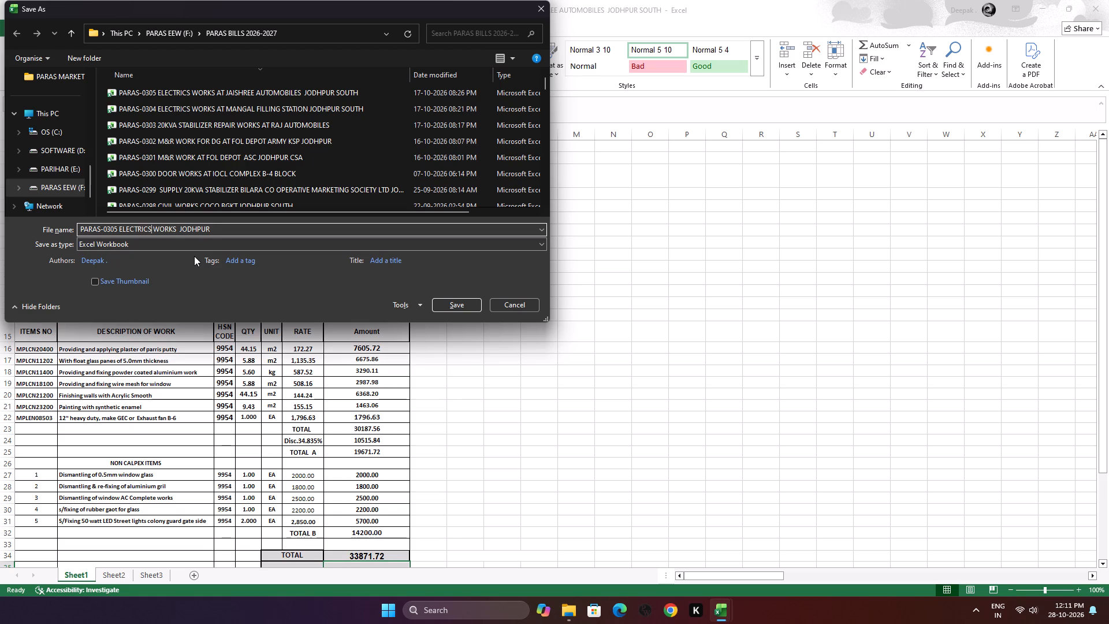
{"action": "key", "text": "BackSpace"}
{"action": "key", "text": "BackSpace"}
{"action": "key", "text": "BackSpace"}
{"action": "key", "text": "BackSpace"}
{"action": "key", "text": "BackSpace"}
{"action": "key", "text": "BackSpace"}
{"action": "key", "text": "BackSpace"}
{"action": "key", "text": "BackSpace"}
{"action": "key", "text": "BackSpace"}
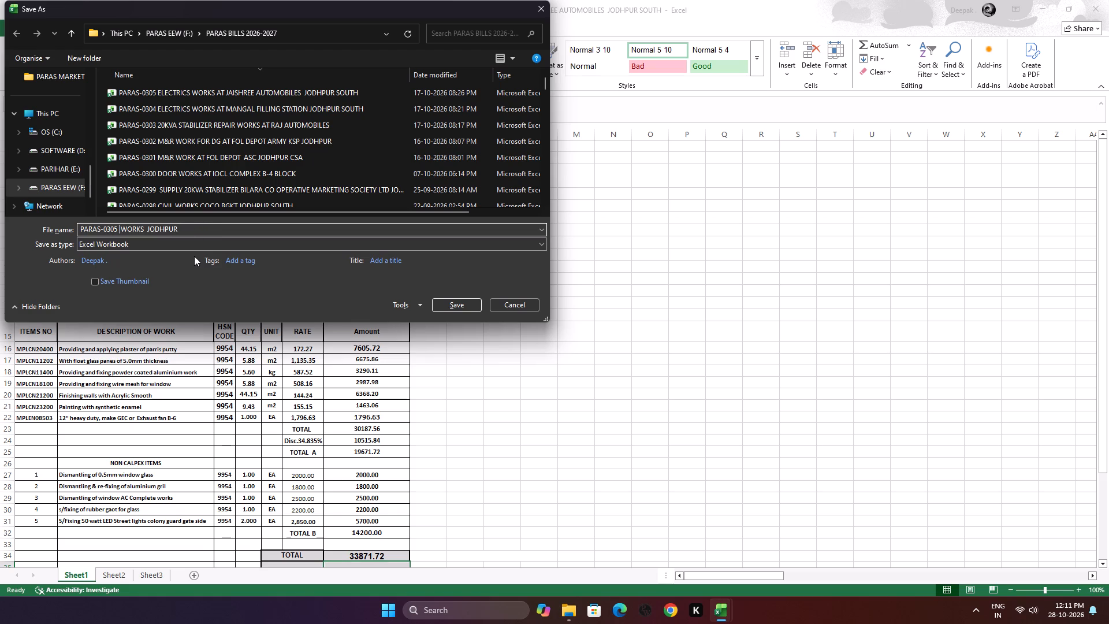
{"action": "key", "text": "BackSpace"}
{"action": "key", "text": "BackSpace"}
{"action": "key", "text": "6"}
{"action": "key", "text": "space"}
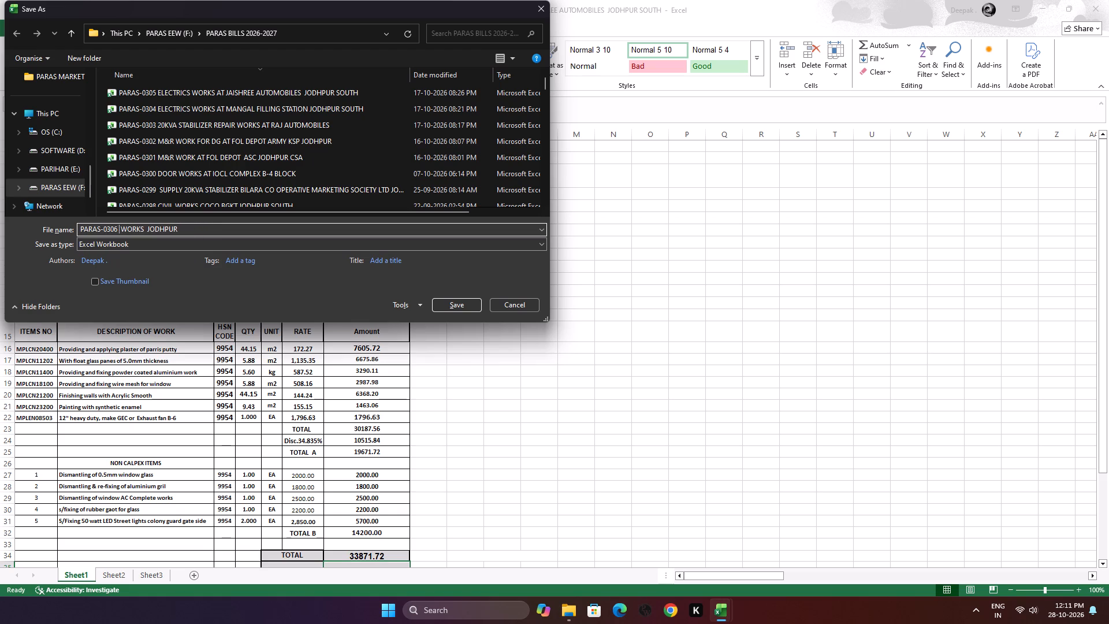
{"action": "key", "text": "m"}
{"action": "type", "text": "&R"}
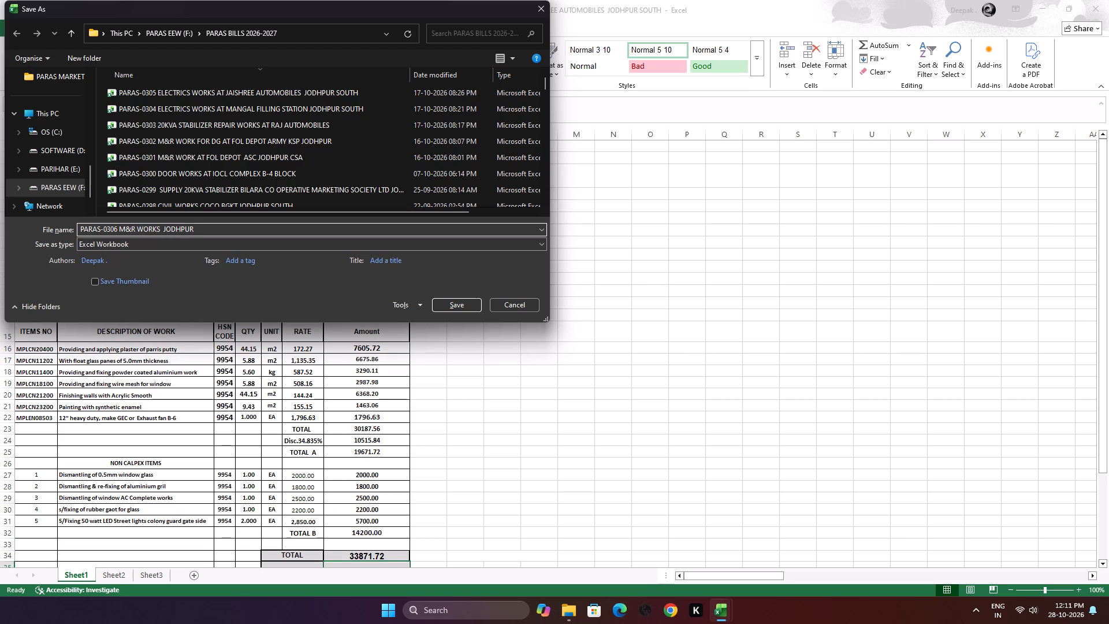
{"action": "key", "text": "Right"}
{"action": "key", "text": "Right"}
{"action": "key", "text": "Right"}
{"action": "key", "text": "Right"}
{"action": "key", "text": "Right"}
{"action": "key", "text": "Right"}
{"action": "key", "text": "space"}
{"action": "type", "text": "IOCL DO"}
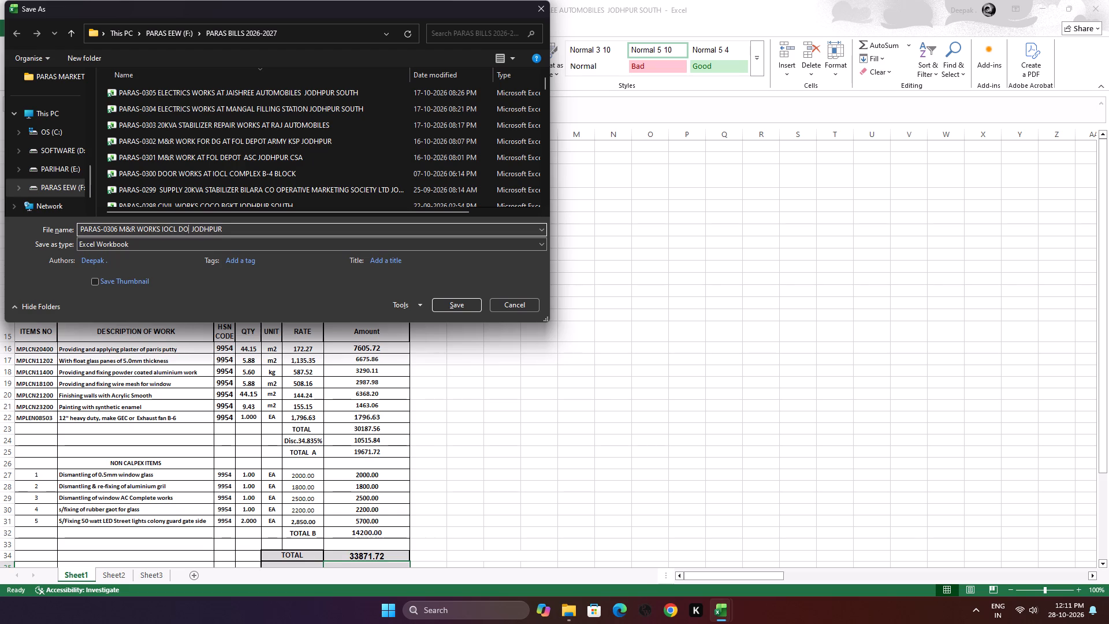
{"action": "key", "text": "space"}
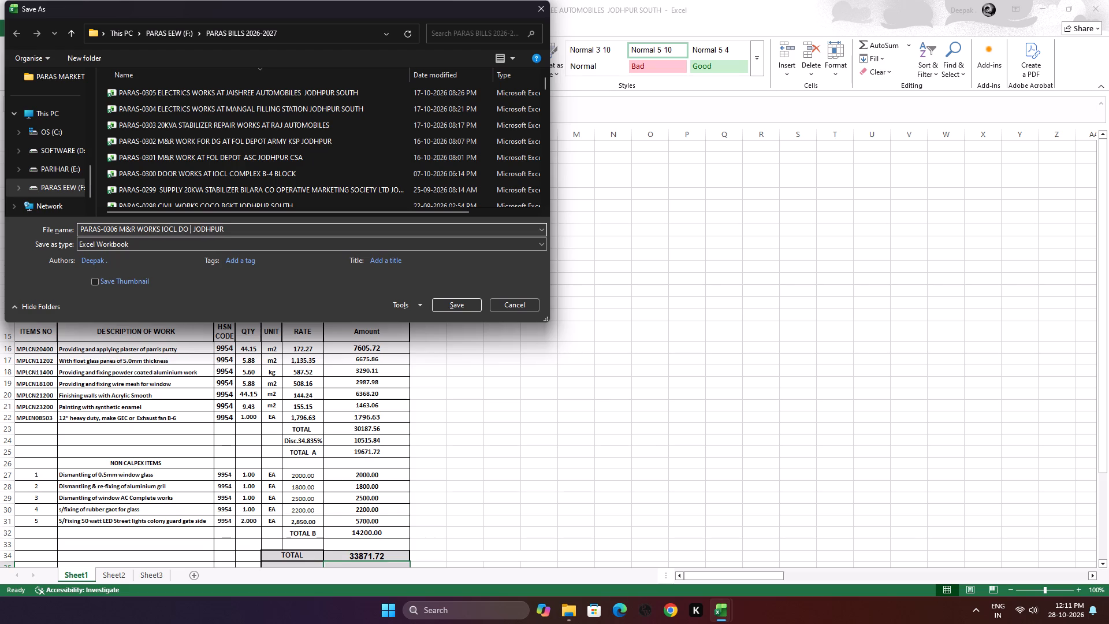
{"action": "type", "text": "AND"}
{"action": "key", "text": "space"}
{"action": "type", "text": "COMPL"}
{"action": "type", "text": "ED"}
{"action": "key", "text": "BackSpace"}
{"action": "key", "text": "x"}
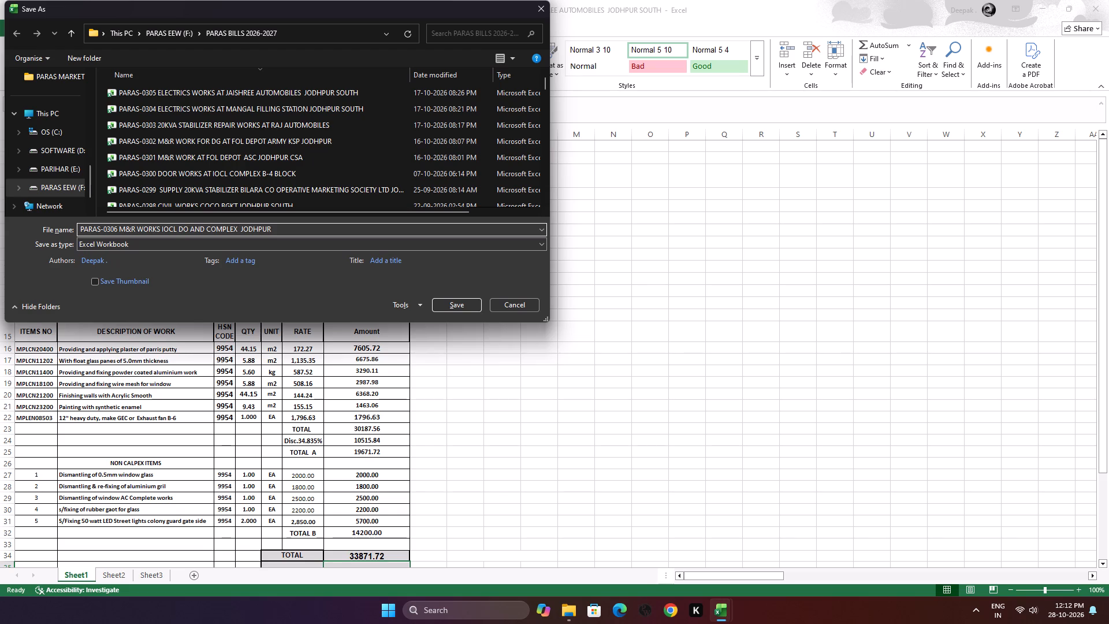
{"action": "key", "text": "Right"}
{"action": "key", "text": "Right"}
{"action": "key", "text": "Right"}
{"action": "key", "text": "Right"}
{"action": "key", "text": "Right"}
{"action": "key", "text": "Right"}
{"action": "key", "text": "Right"}
{"action": "key", "text": "Right"}
{"action": "key", "text": "Right"}
{"action": "key", "text": "Right"}
{"action": "key", "text": "Right"}
{"action": "type", "text": "DO"}
{"action": "left_click", "coordinate": [453, 302]}
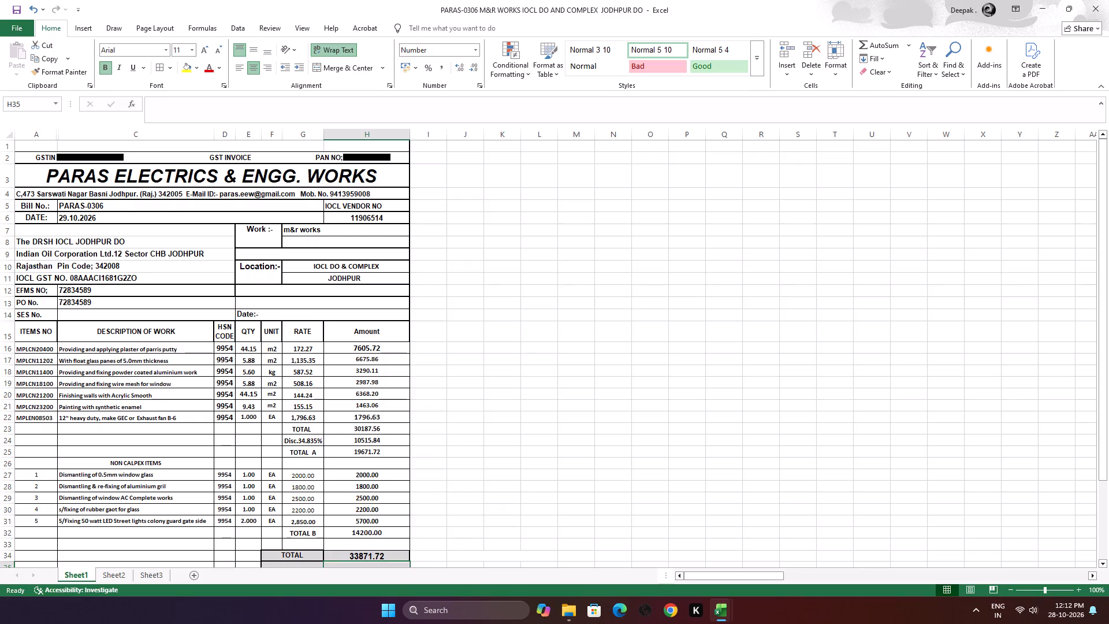
Close the PARAS-0306 bill workbook, the measurement workbook and the PARAS BILLS 2026-2027 folder window.
{"action": "left_click", "coordinate": [1095, 8]}
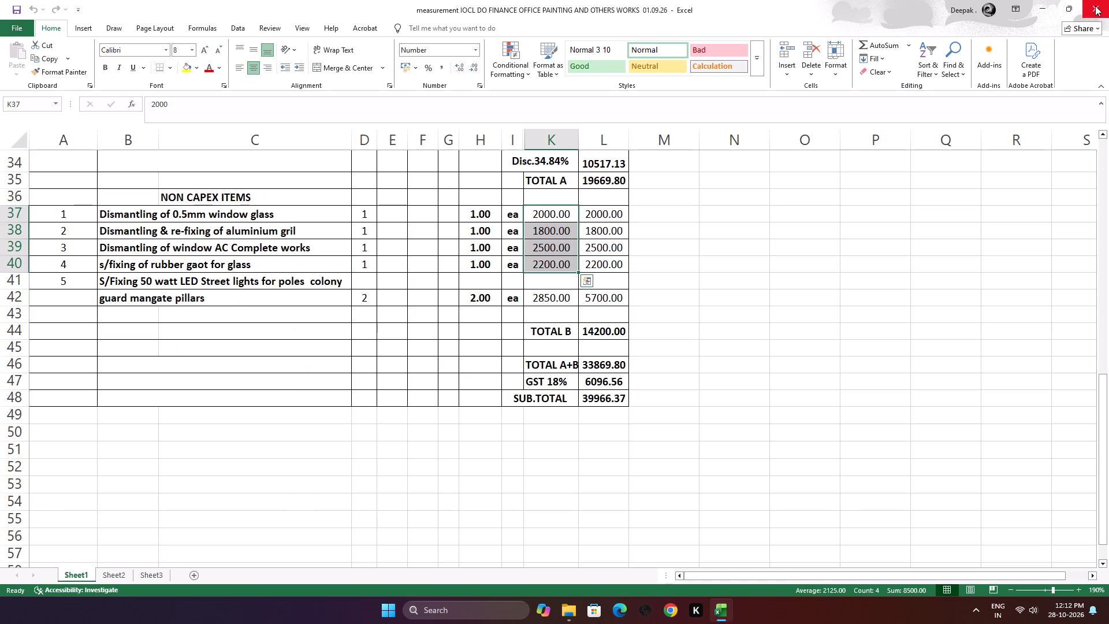
{"action": "left_click", "coordinate": [1096, 5]}
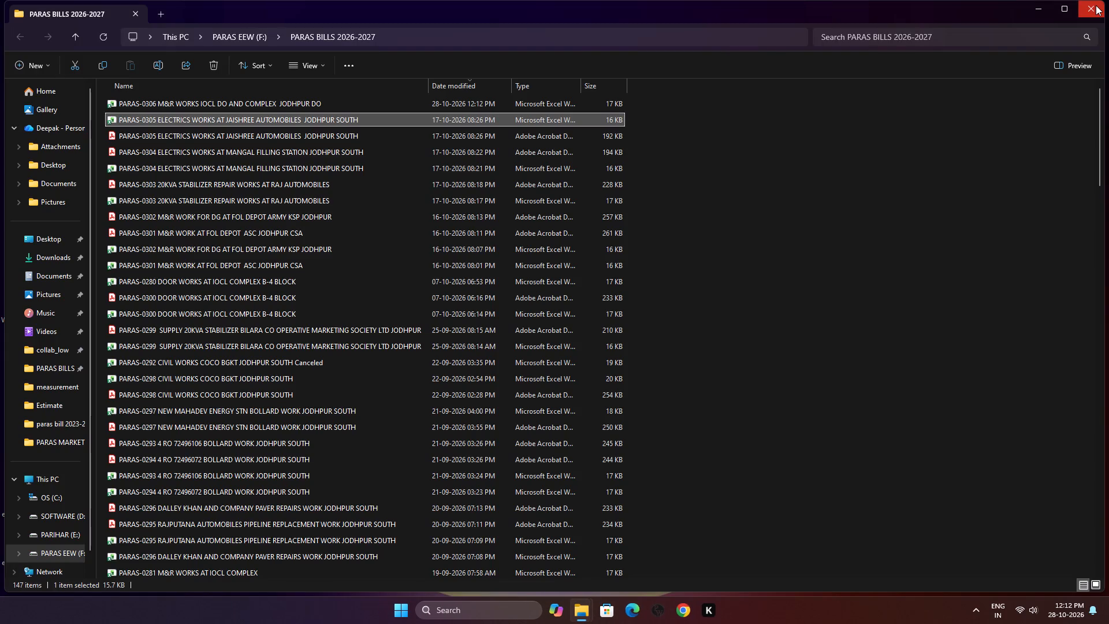
{"action": "left_click", "coordinate": [1096, 5]}
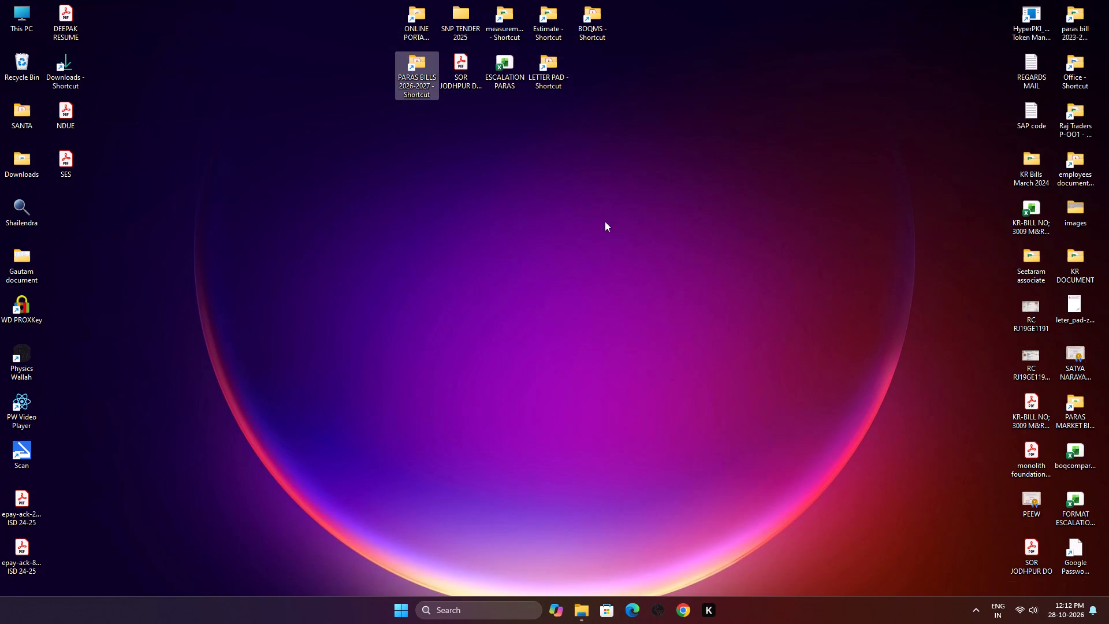
Reopen the PARAS-0306 bill from the PARAS BILLS 2026-2027 desktop shortcut, review it from header to signatory block, and close it and the folder.
{"action": "double_click", "coordinate": [422, 85]}
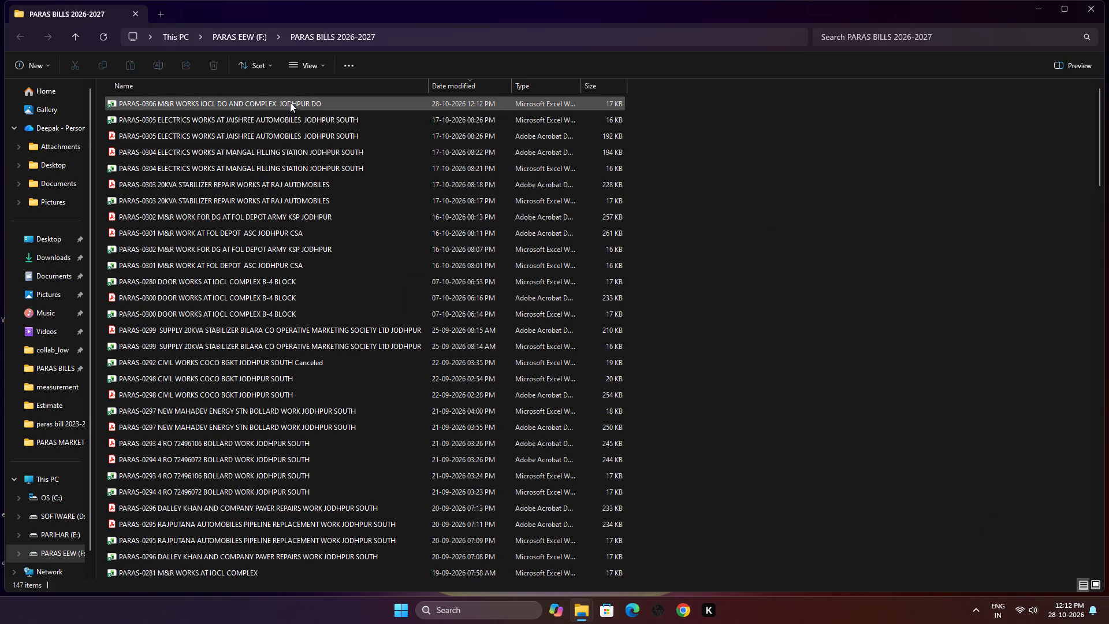
{"action": "double_click", "coordinate": [289, 102]}
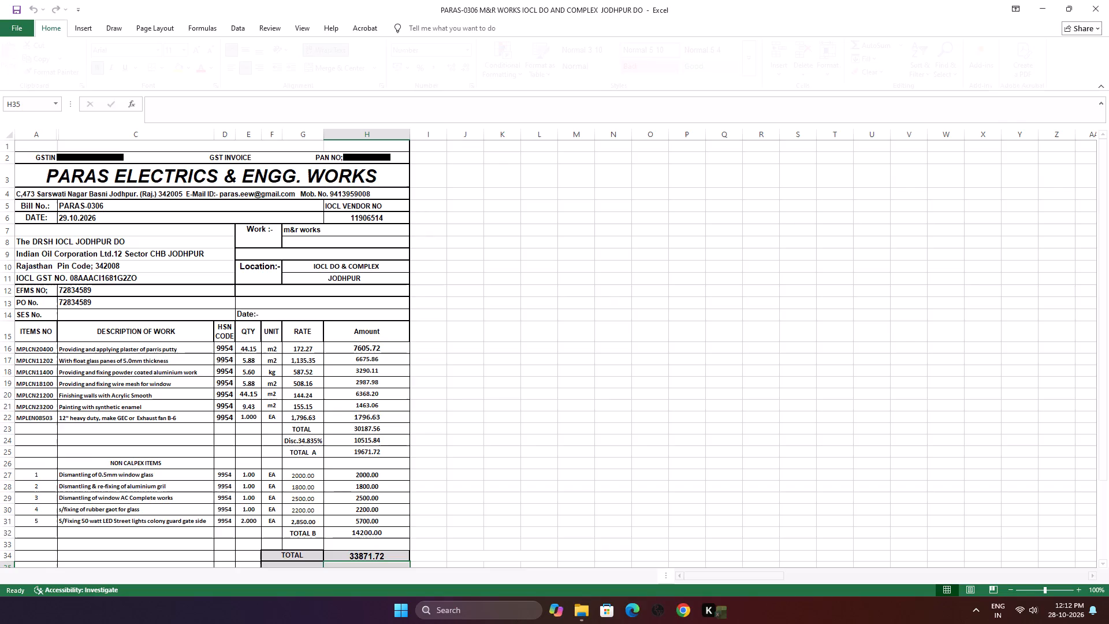
{"action": "scroll", "coordinate": [241, 365], "scroll_direction": "down", "scroll_amount": 1}
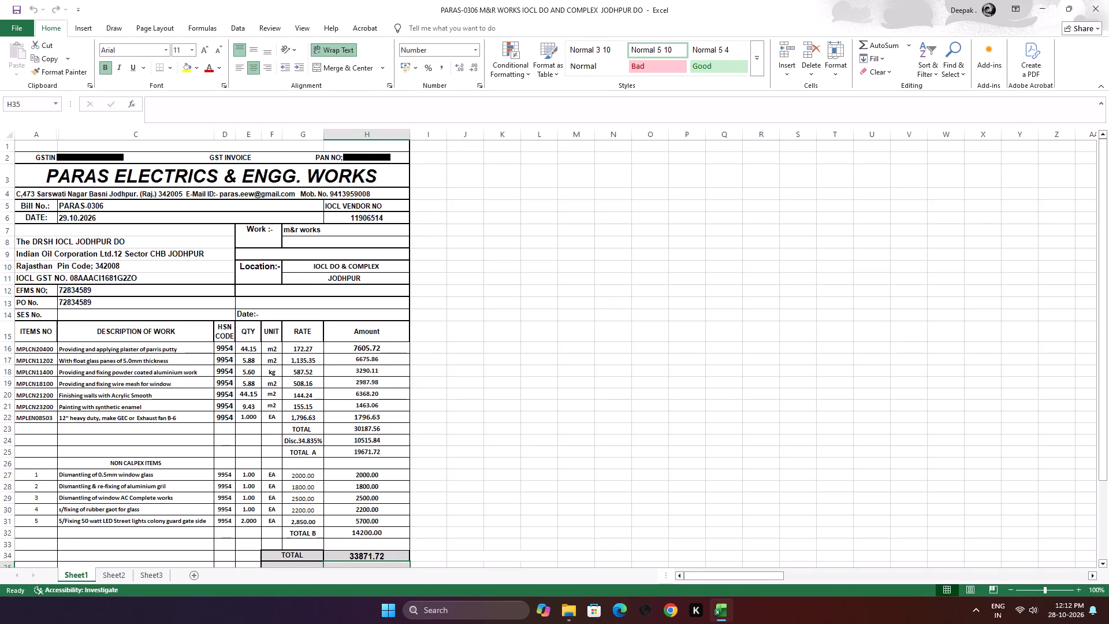
{"action": "scroll", "coordinate": [241, 366], "scroll_direction": "down", "scroll_amount": 3}
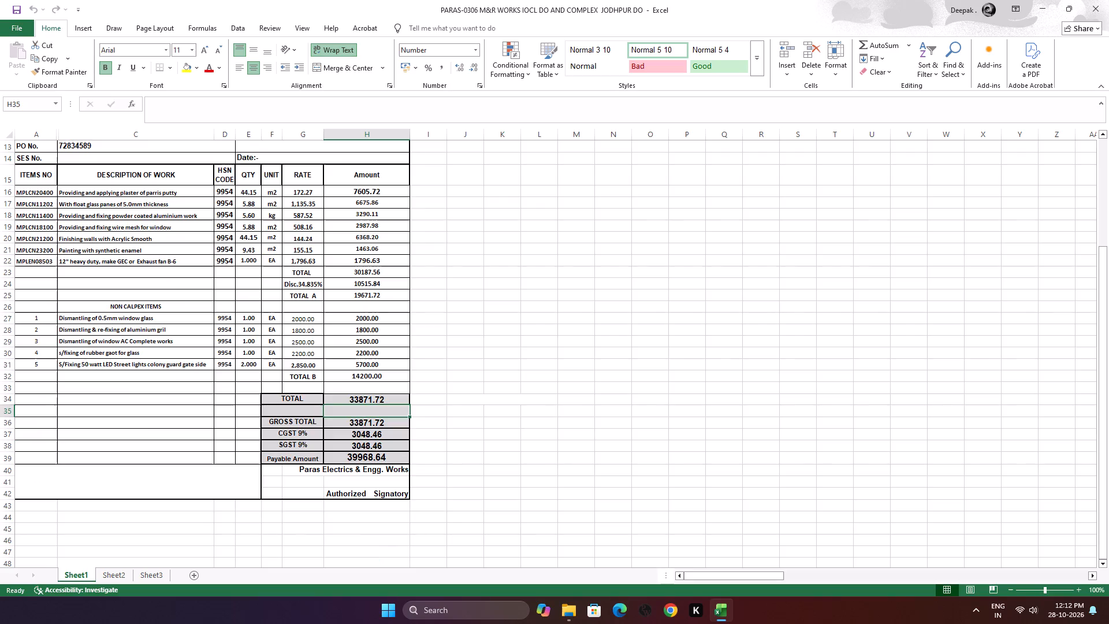
{"action": "scroll", "coordinate": [241, 367], "scroll_direction": "up", "scroll_amount": 4}
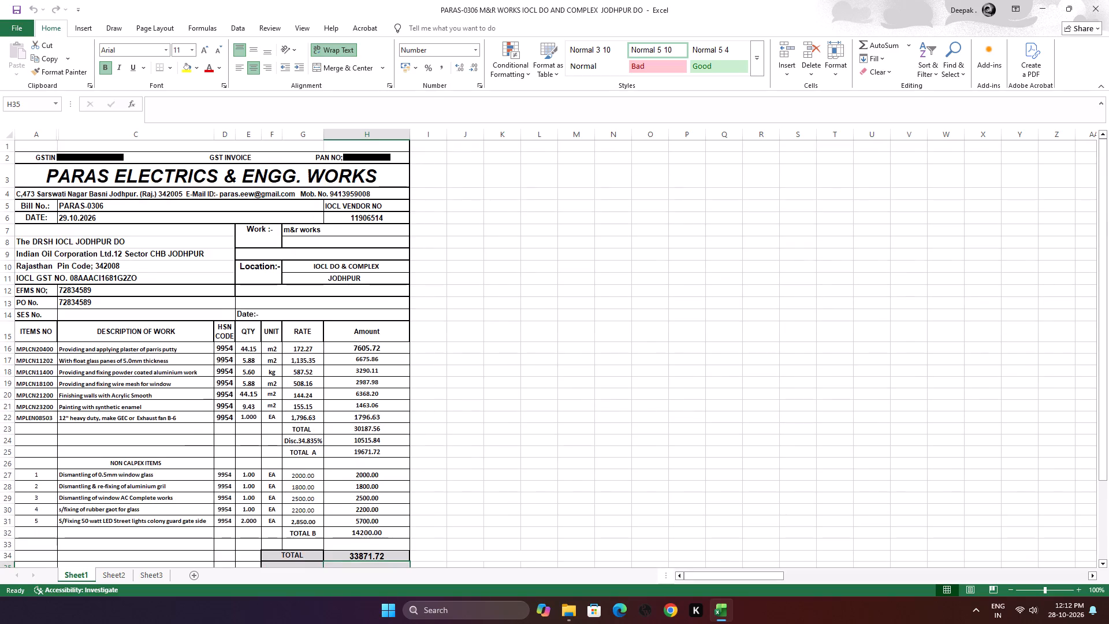
{"action": "left_click", "coordinate": [1099, 2]}
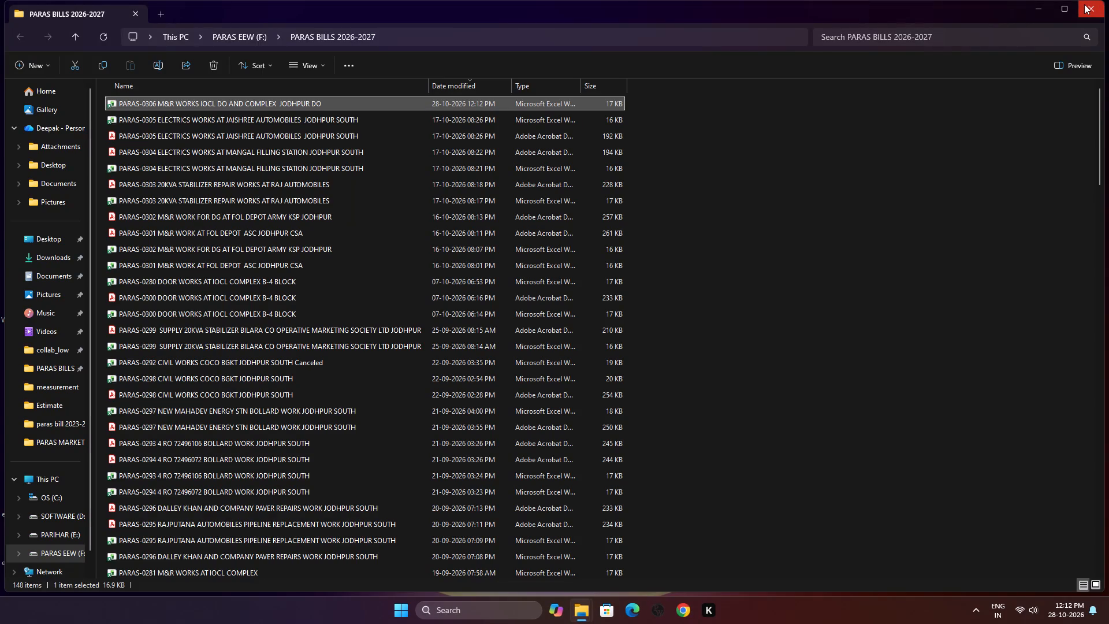
{"action": "left_click", "coordinate": [1084, 4]}
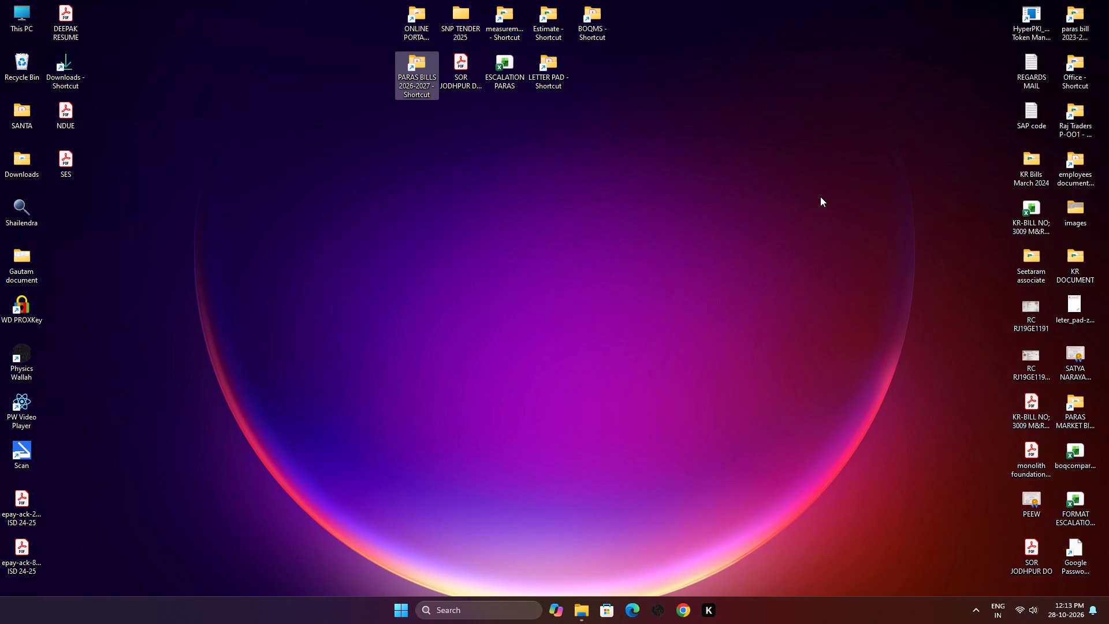
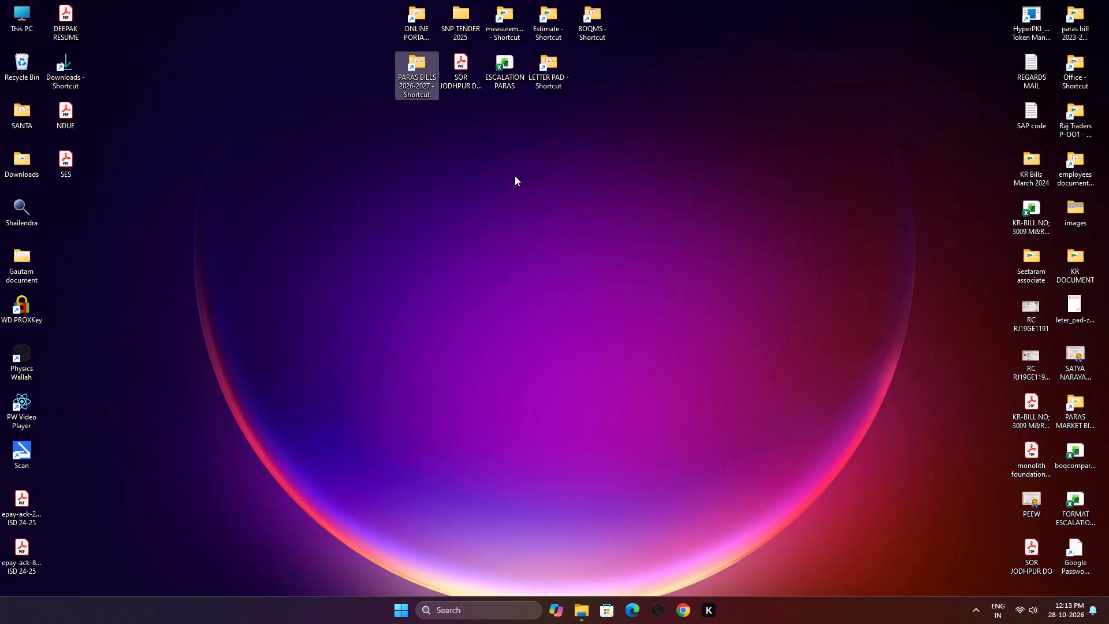
Open the workbook "ESTIMATE M&R WORKS AT IOCL COMPLEX C-1 block" from the measurement folder shortcut on the desktop.
{"action": "double_click", "coordinate": [508, 29]}
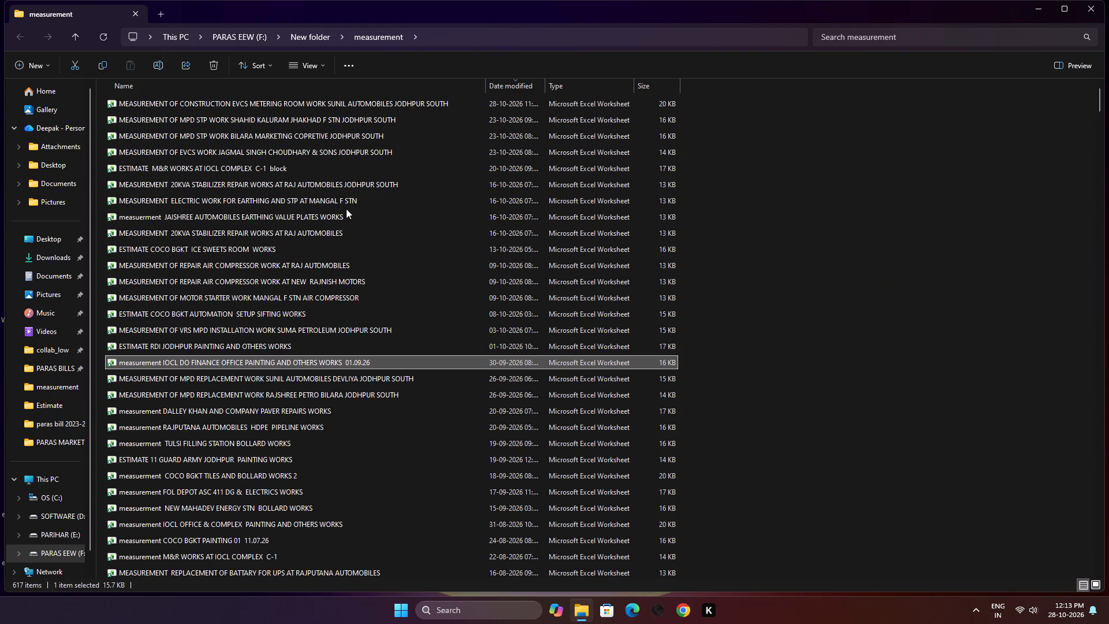
{"action": "double_click", "coordinate": [311, 165]}
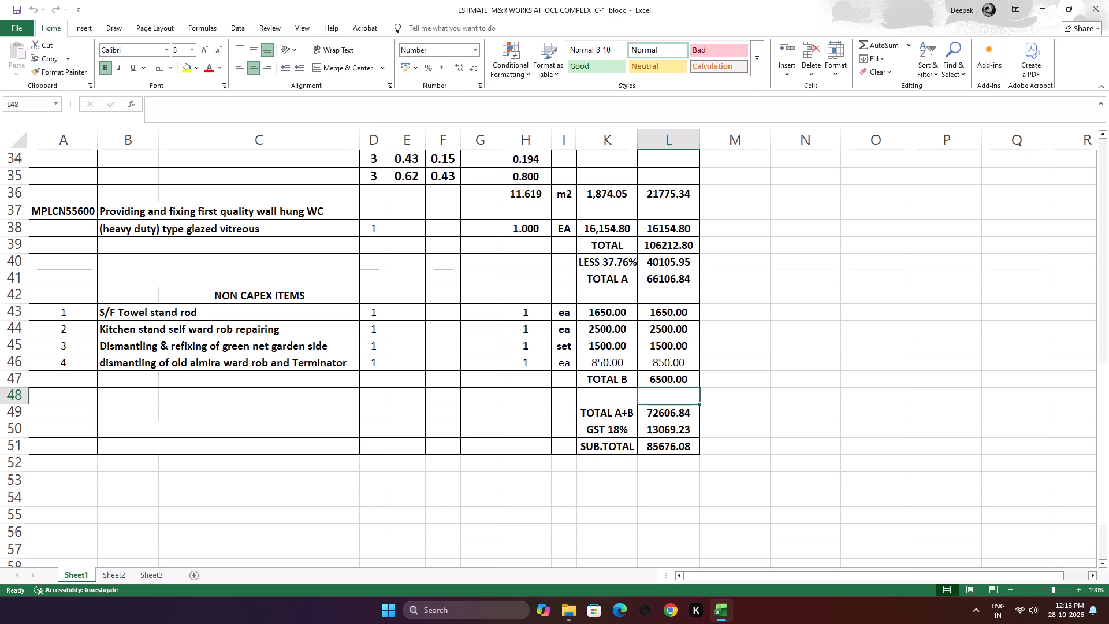
Set the No. of the float glass panes item MPLCN11202 in row 18 to 1.
{"action": "scroll", "coordinate": [423, 273], "scroll_direction": "up", "scroll_amount": 3}
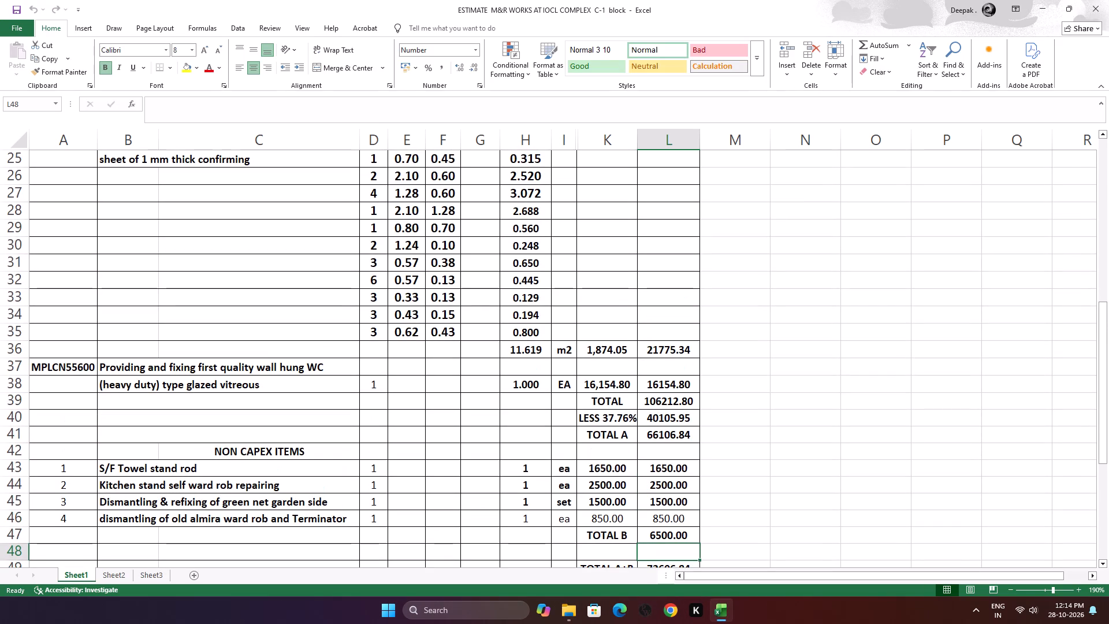
{"action": "scroll", "coordinate": [423, 273], "scroll_direction": "up", "scroll_amount": 2}
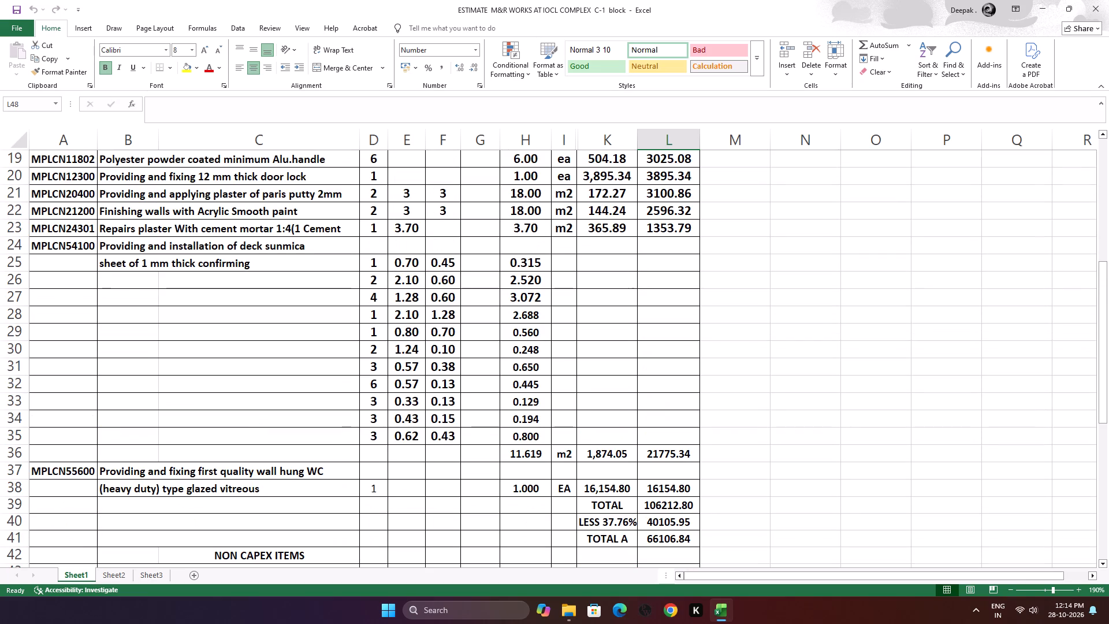
{"action": "scroll", "coordinate": [423, 273], "scroll_direction": "up", "scroll_amount": 2}
{"action": "scroll", "coordinate": [423, 273], "scroll_direction": "down", "scroll_amount": 2}
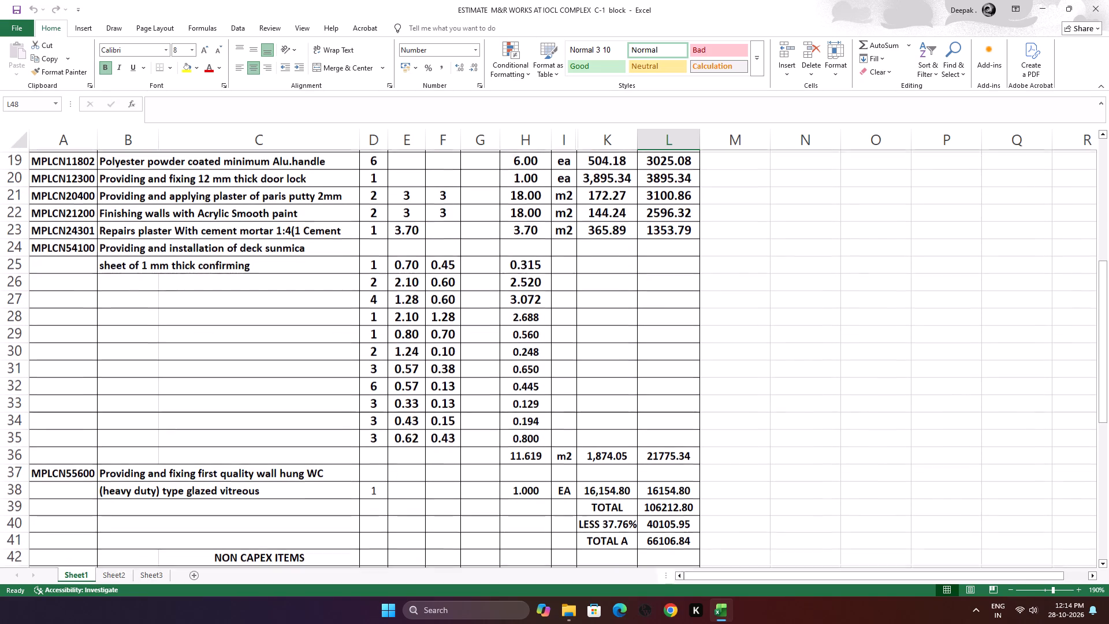
{"action": "scroll", "coordinate": [423, 273], "scroll_direction": "up", "scroll_amount": 3}
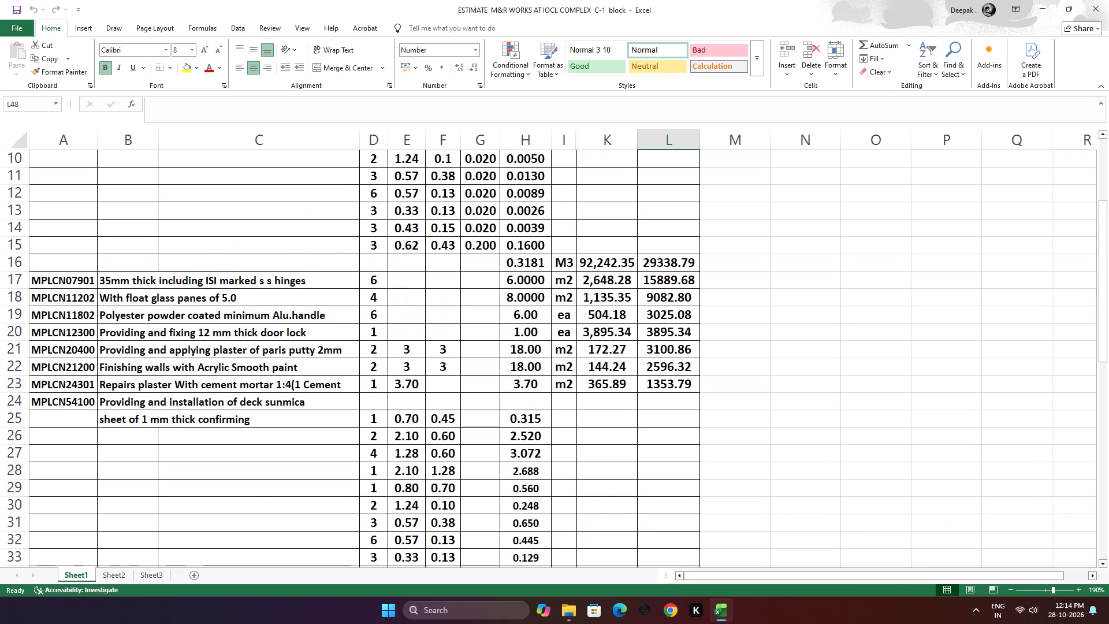
{"action": "scroll", "coordinate": [423, 273], "scroll_direction": "up", "scroll_amount": 2}
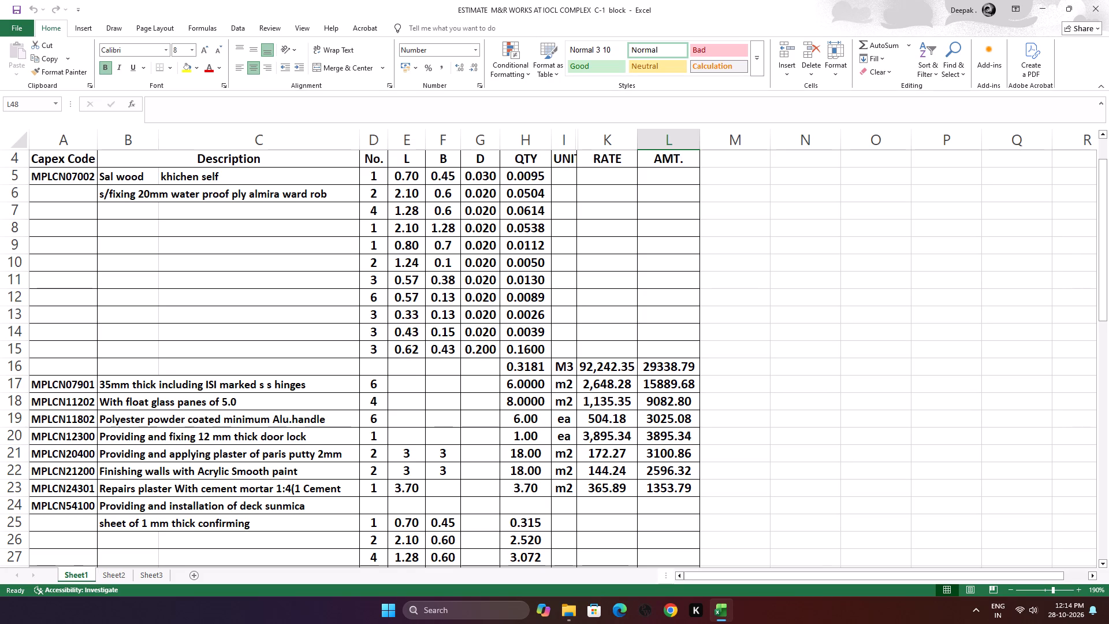
{"action": "left_click", "coordinate": [373, 404]}
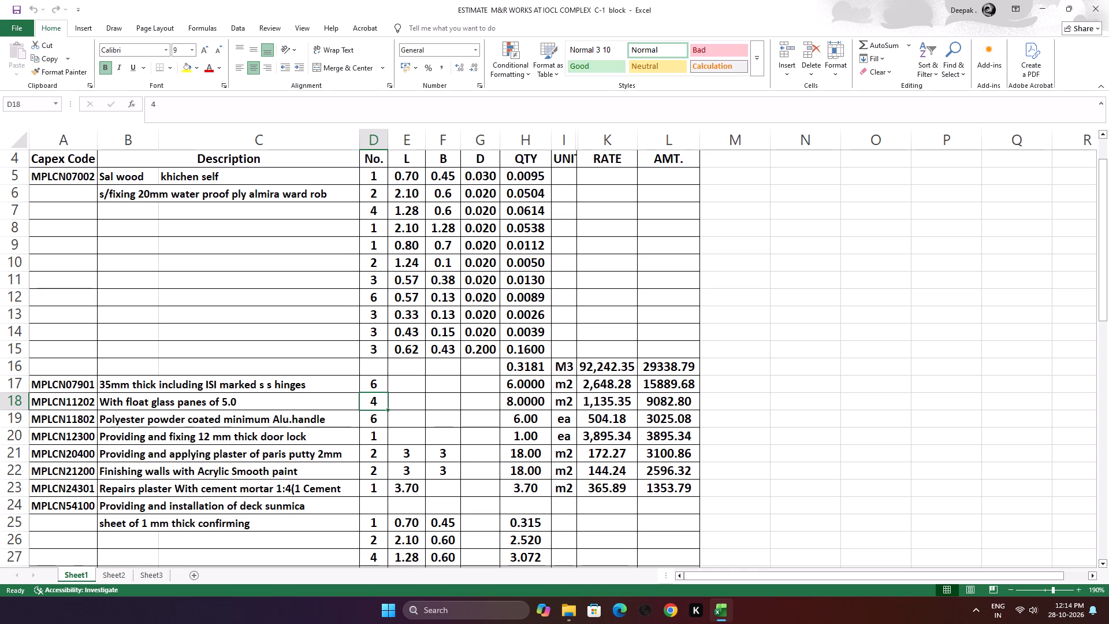
{"action": "key", "text": "1"}
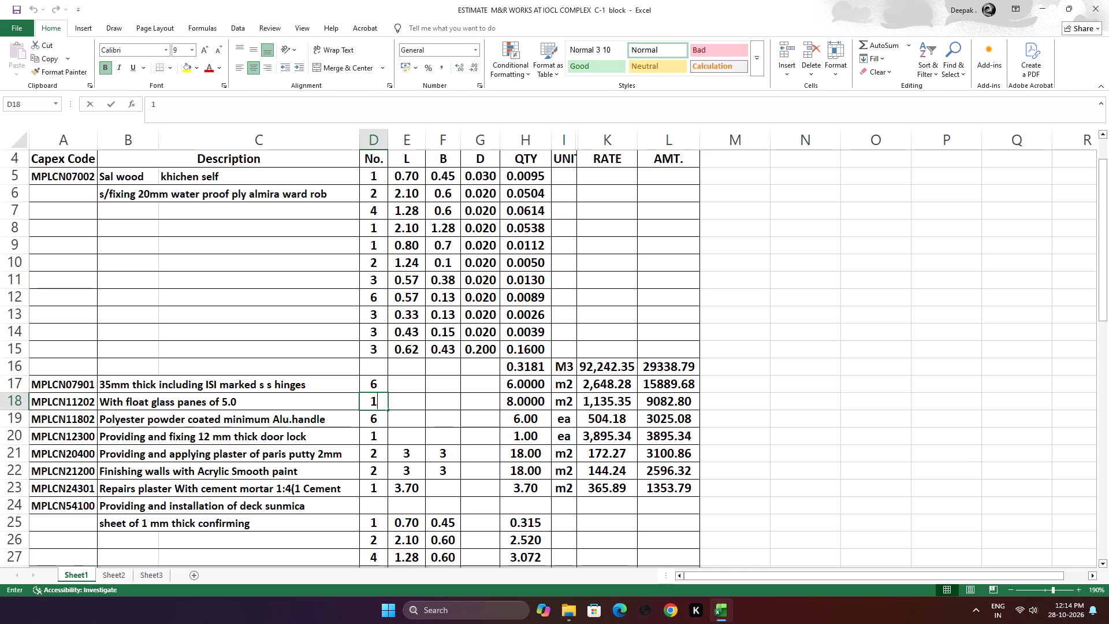
{"action": "left_click", "coordinate": [409, 405]}
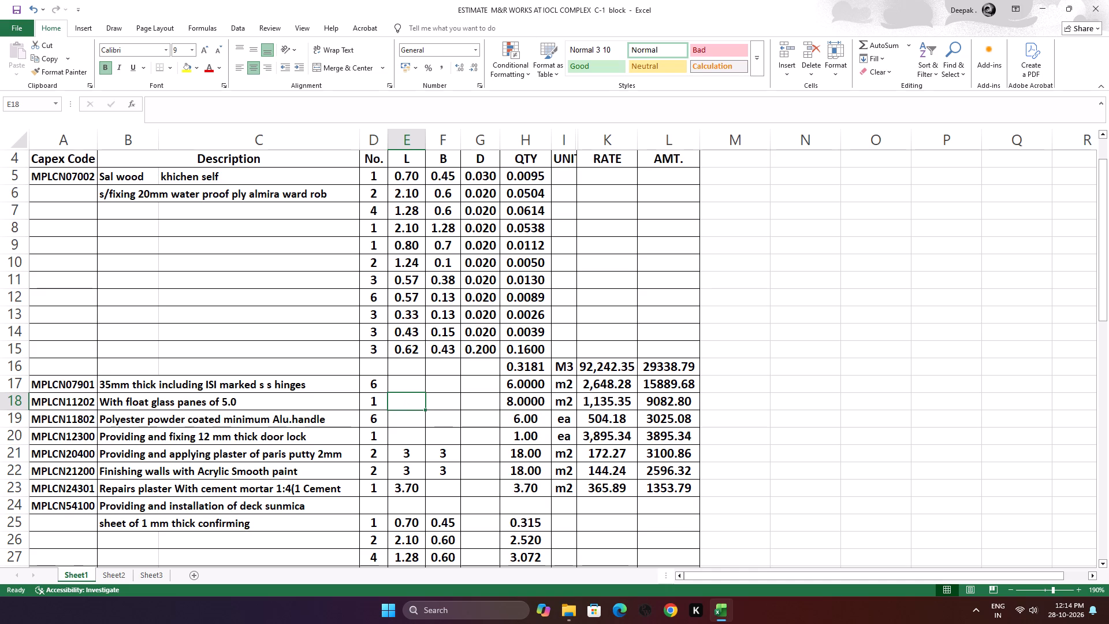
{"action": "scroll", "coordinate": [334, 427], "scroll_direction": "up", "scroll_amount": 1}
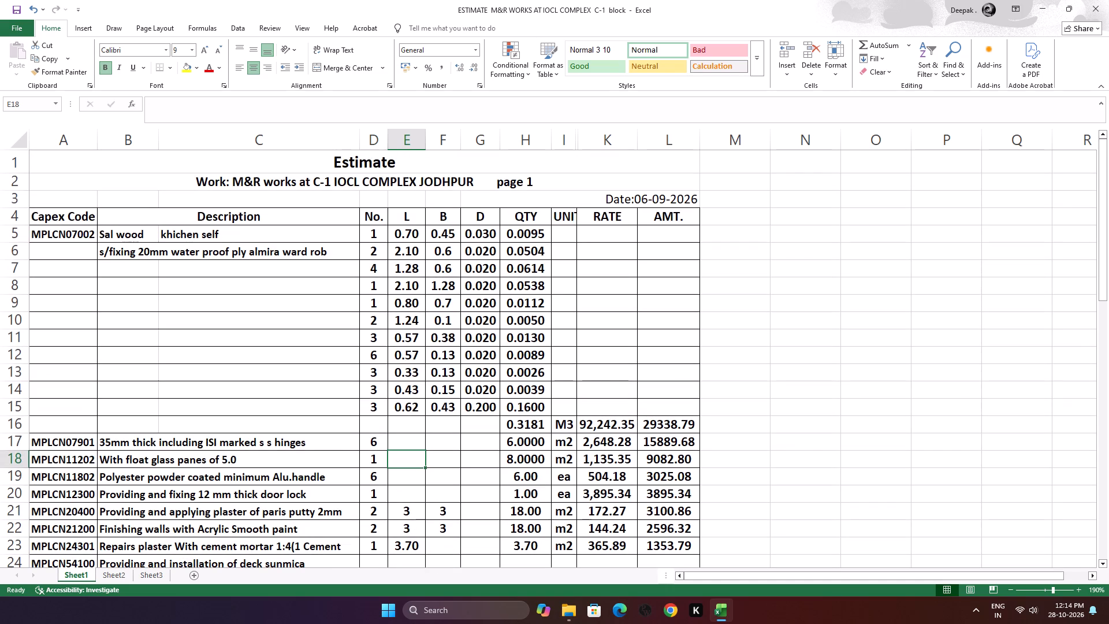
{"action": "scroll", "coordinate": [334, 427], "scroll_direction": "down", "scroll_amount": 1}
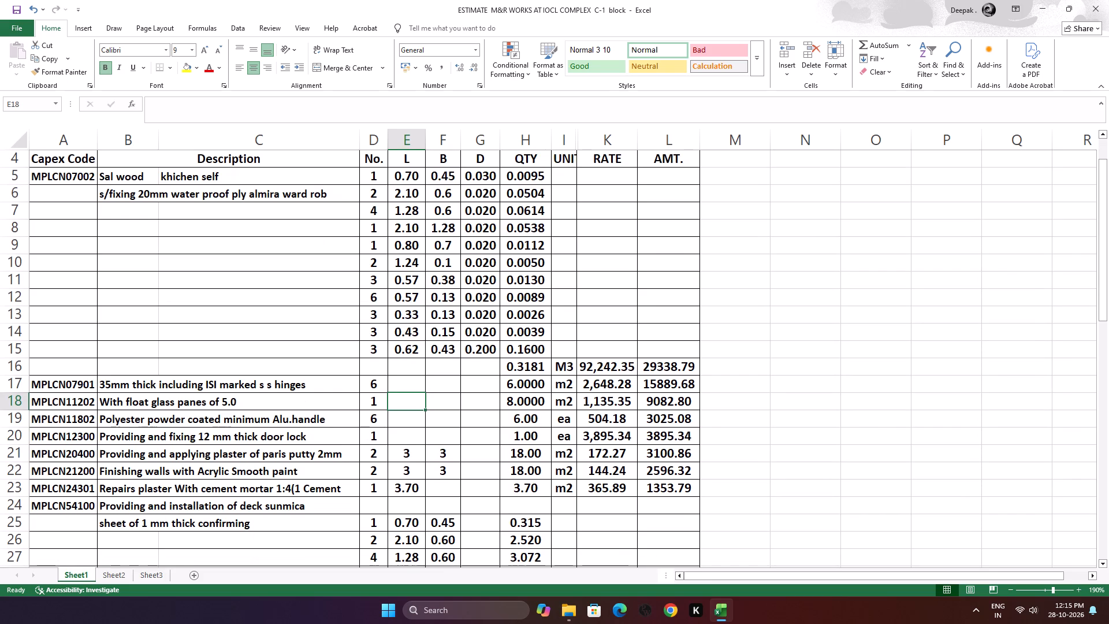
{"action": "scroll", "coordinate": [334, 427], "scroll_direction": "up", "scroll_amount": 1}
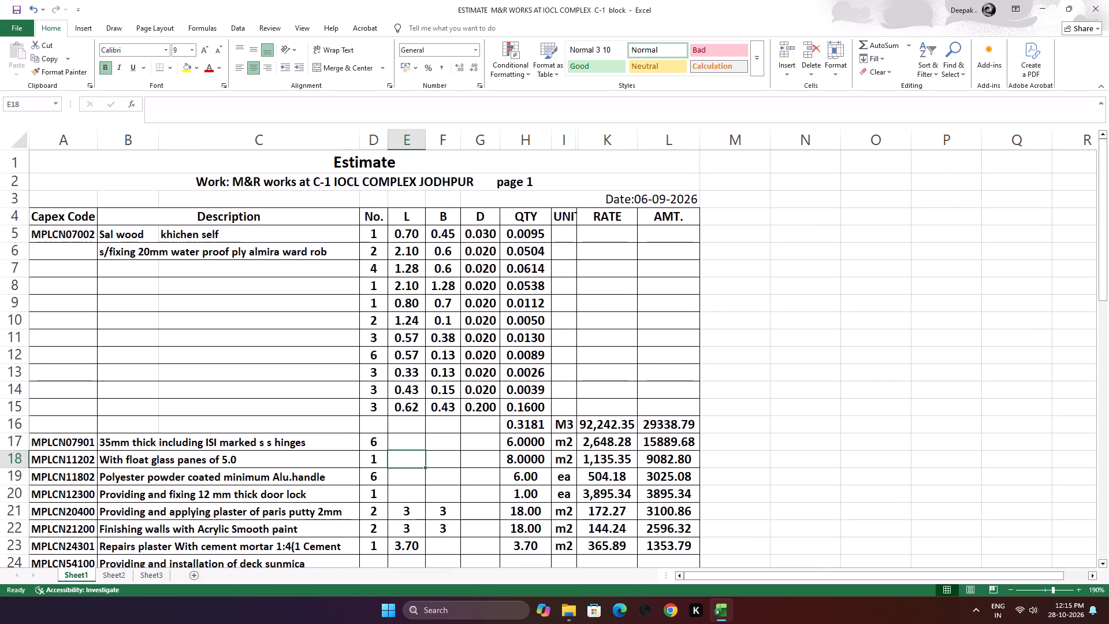
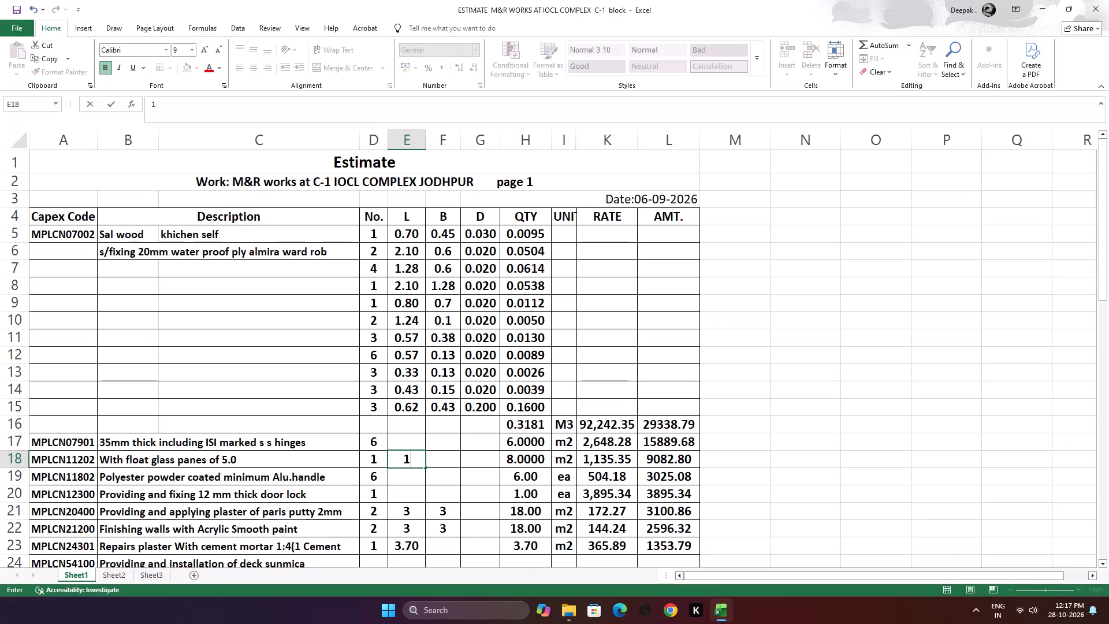
Enter a length of 1.20 and a breadth of 1.40 for the float glass panes item MPLCN11202 in row 18.
{"action": "type", "text": ".20"}
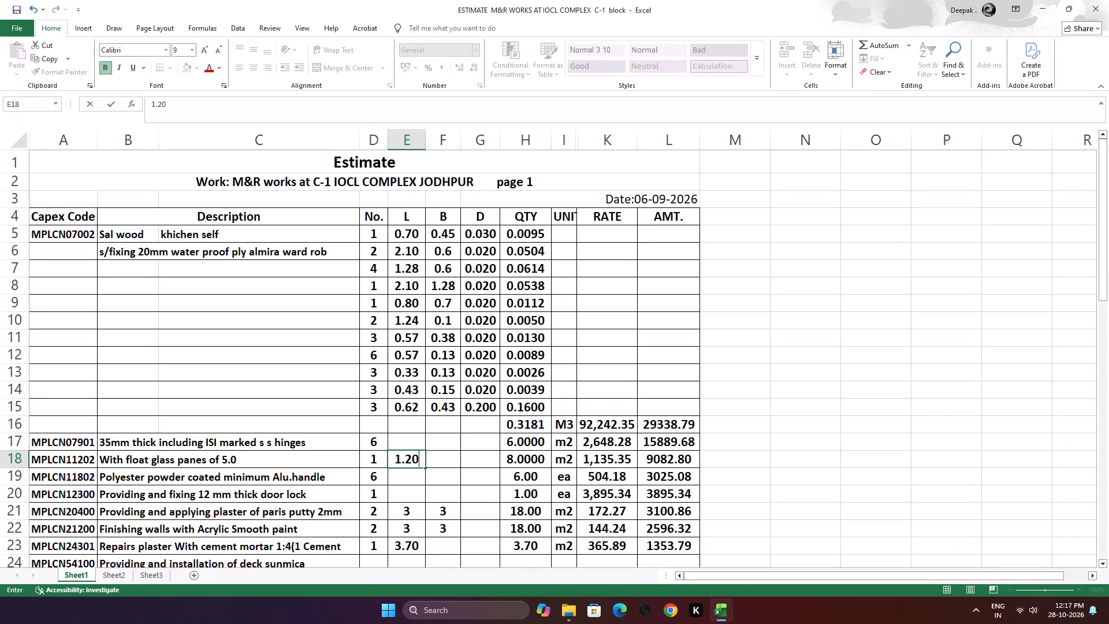
{"action": "key", "text": "Right"}
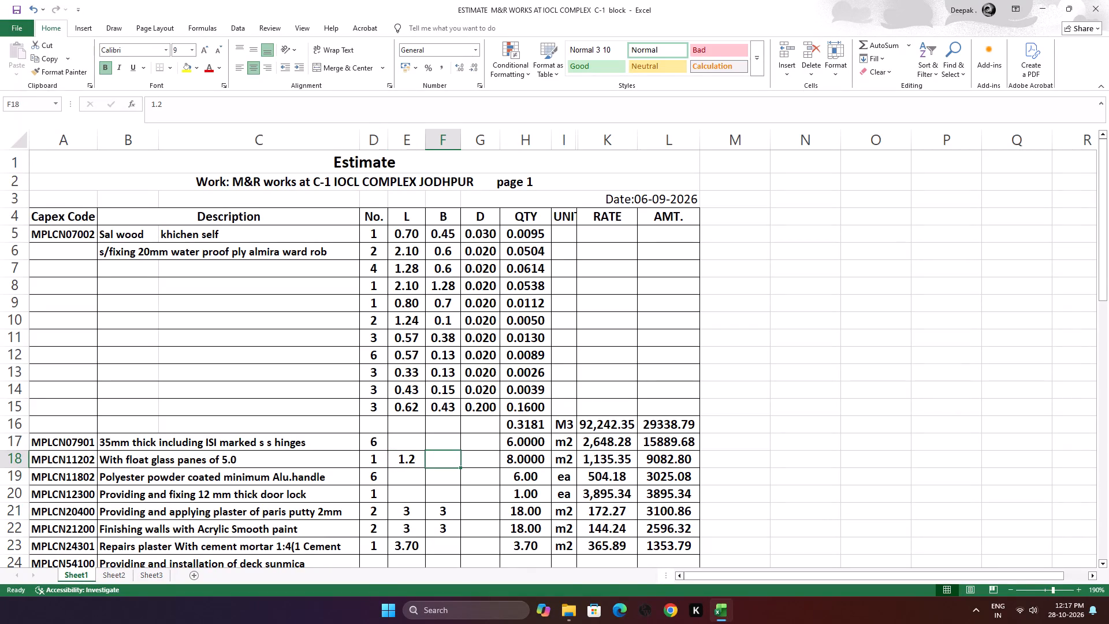
{"action": "key", "text": "1"}
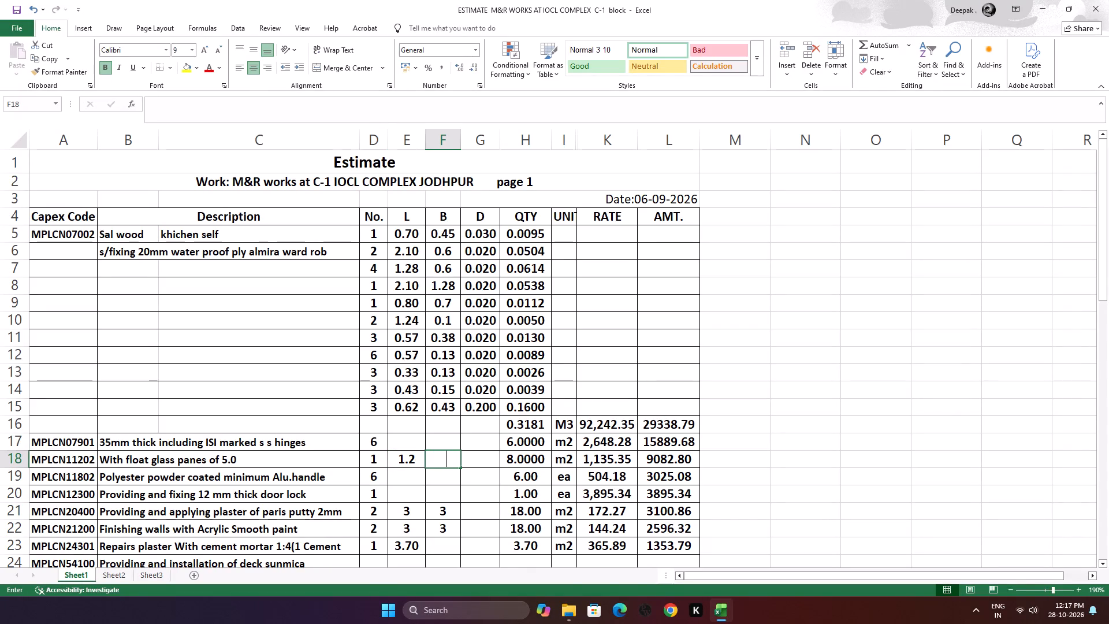
{"action": "key", "text": "period"}
{"action": "type", "text": "40"}
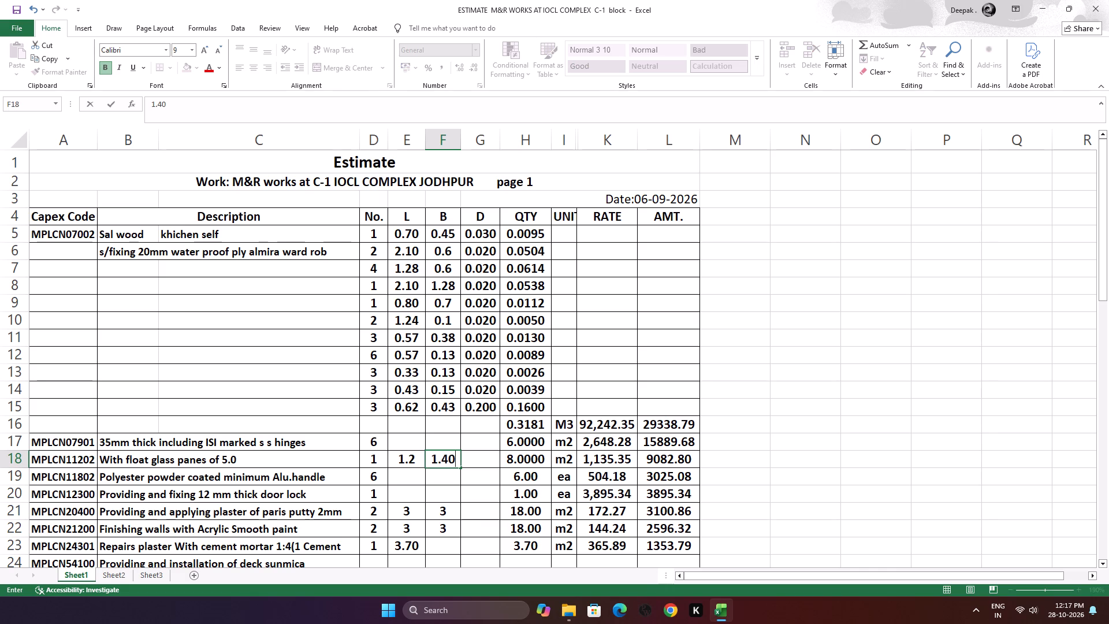
{"action": "left_click", "coordinate": [349, 445]}
Replace the QTY of the float glass panes item in row 18 with the formula =F18*E18.
{"action": "left_click", "coordinate": [530, 459]}
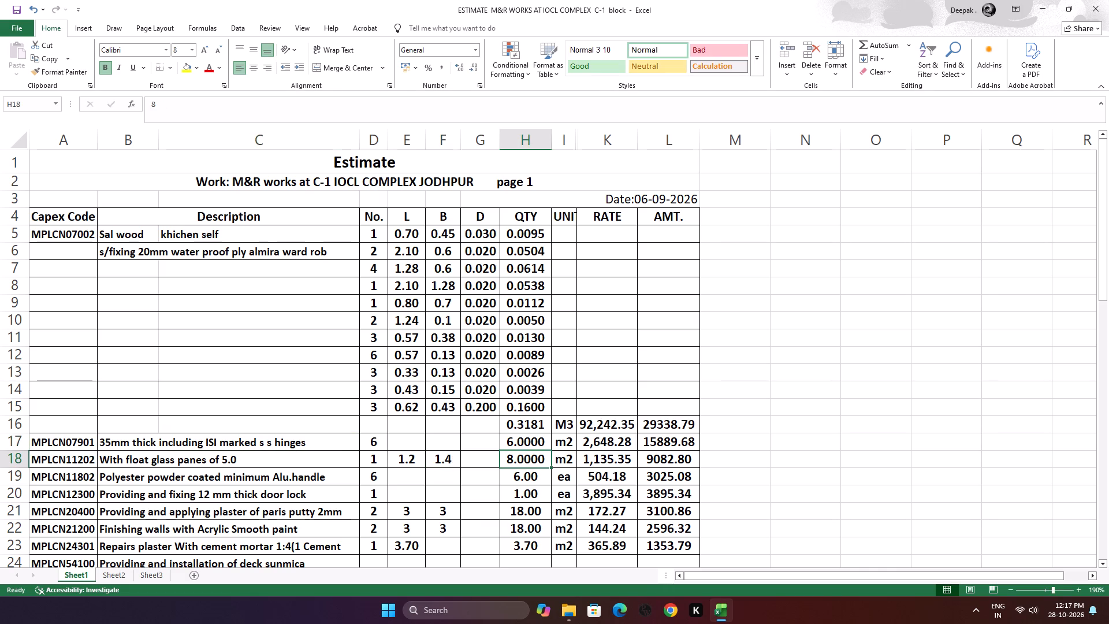
{"action": "key", "text": "equal"}
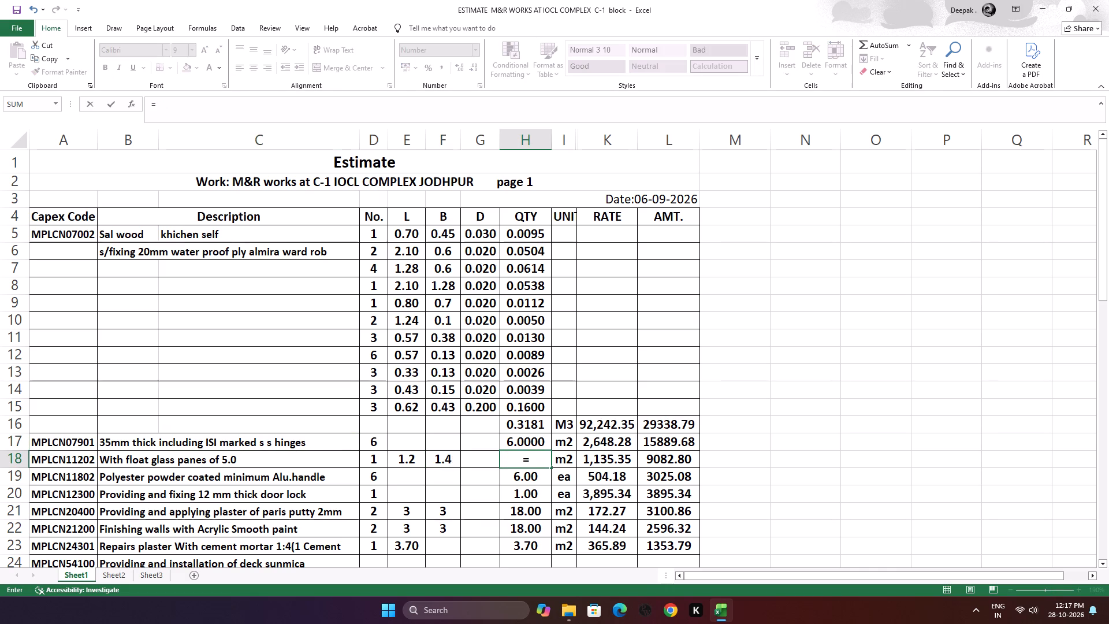
{"action": "left_click", "coordinate": [444, 461]}
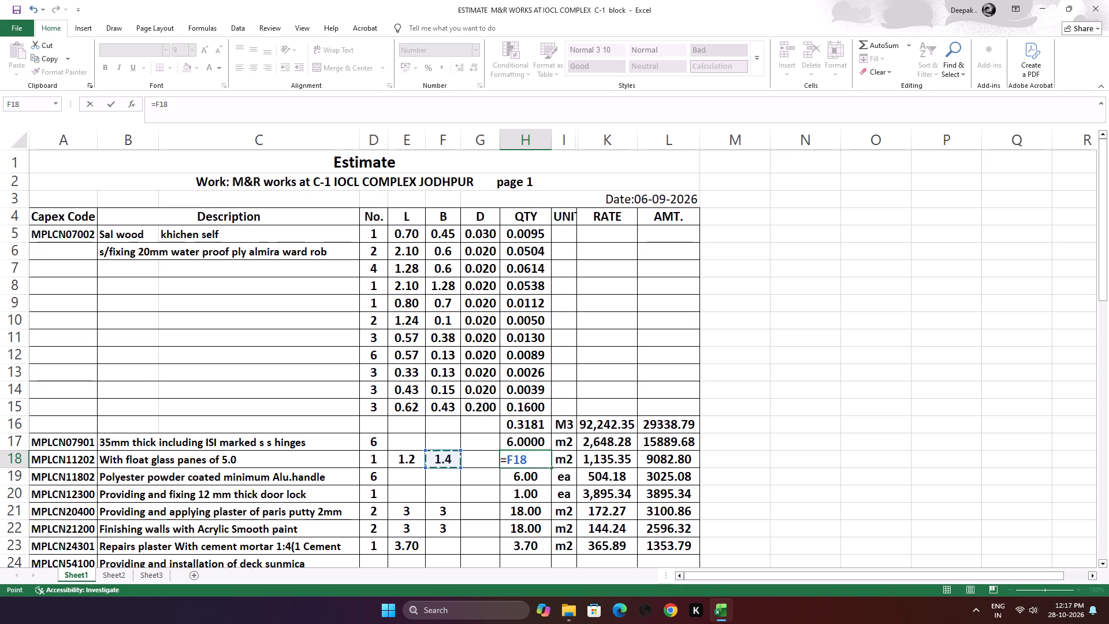
{"action": "key", "text": "shift+asterisk"}
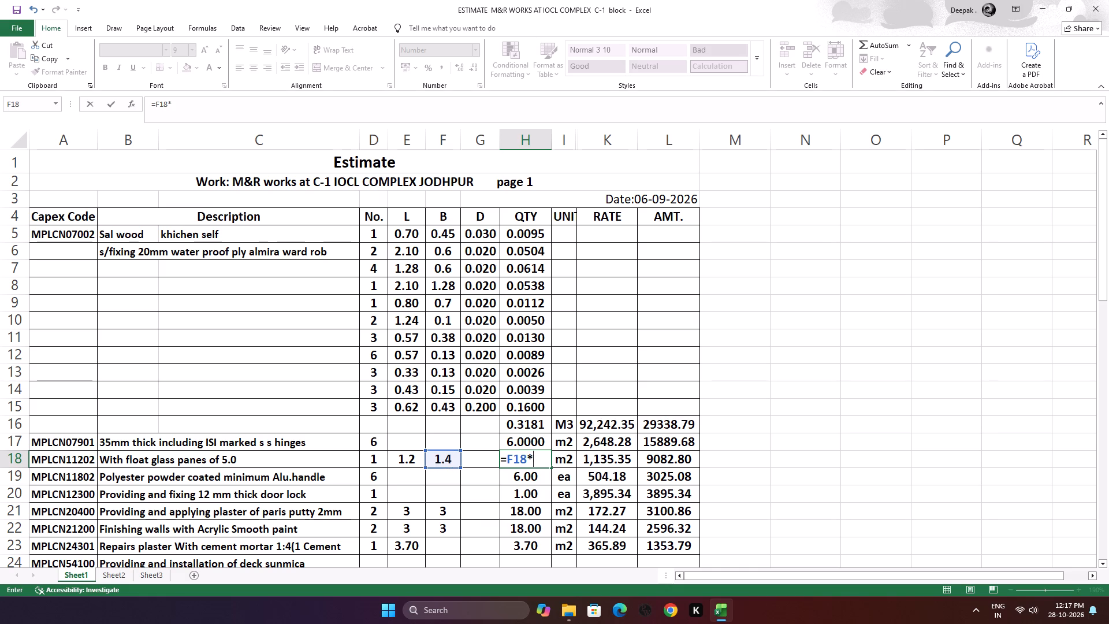
{"action": "left_click", "coordinate": [419, 461]}
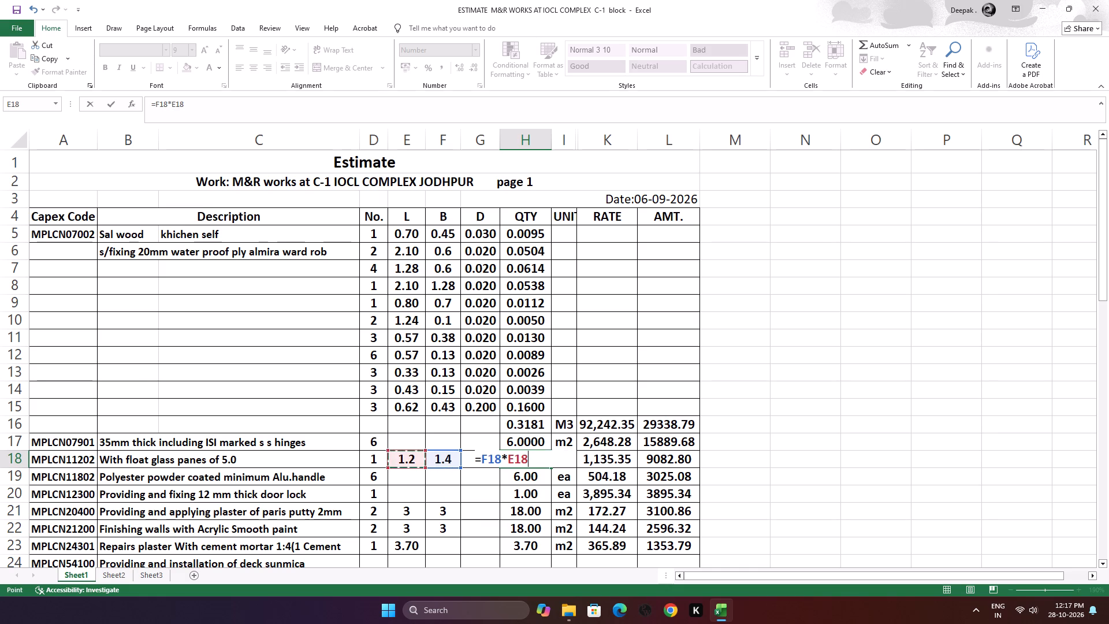
{"action": "key", "text": "Return"}
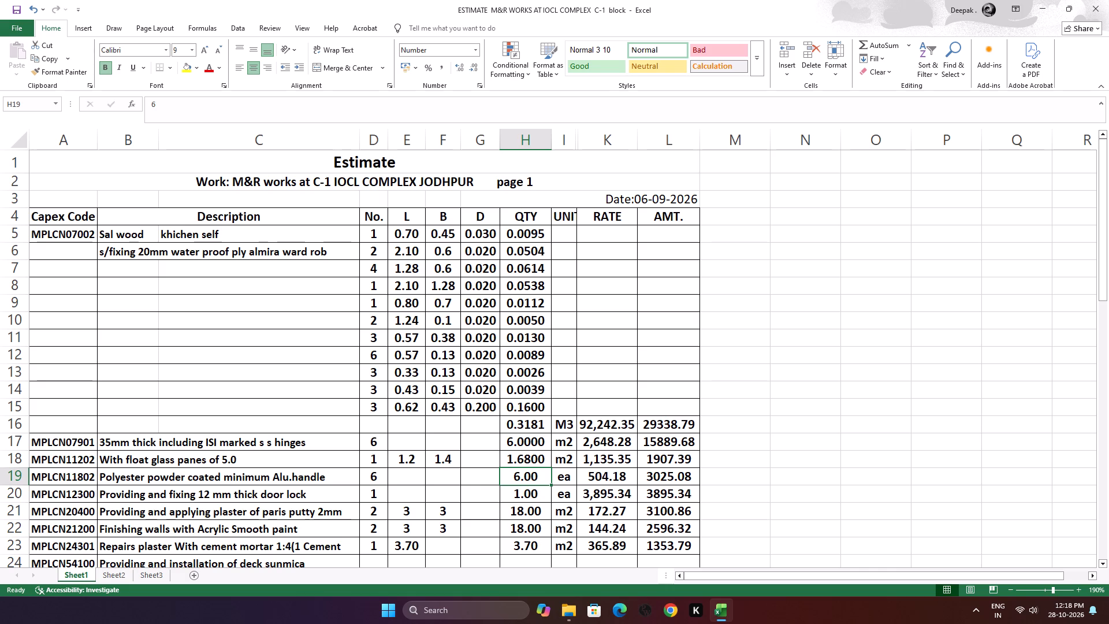
Set both the length and the QTY of the cement mortar plaster repair item MPLCN24301 in row 23 to 2.
{"action": "scroll", "coordinate": [292, 512], "scroll_direction": "down", "scroll_amount": 2}
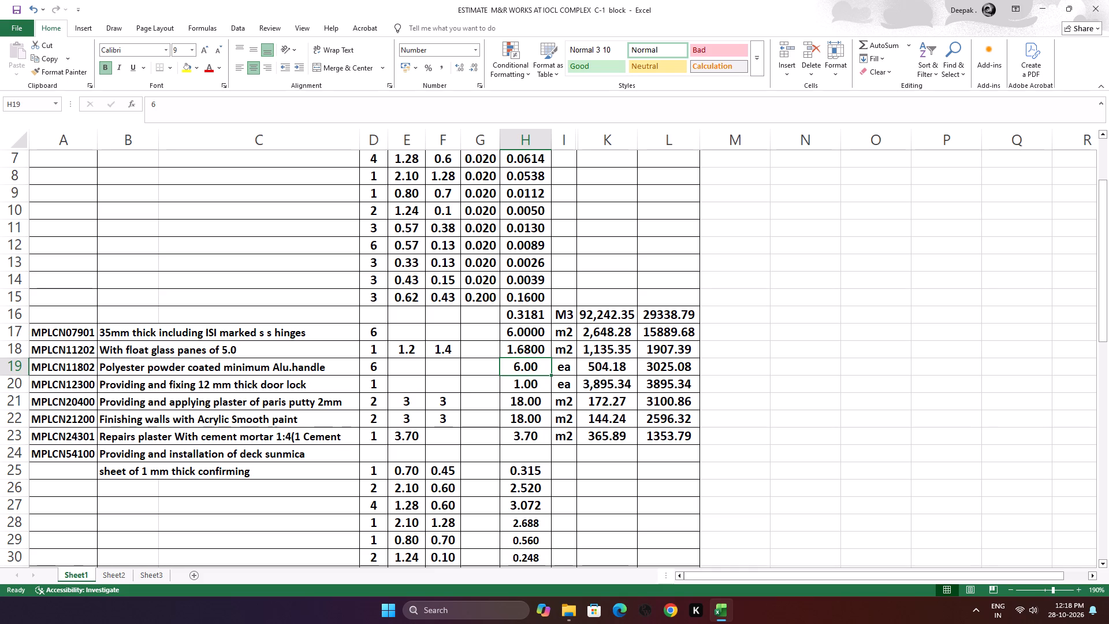
{"action": "left_click", "coordinate": [411, 439]}
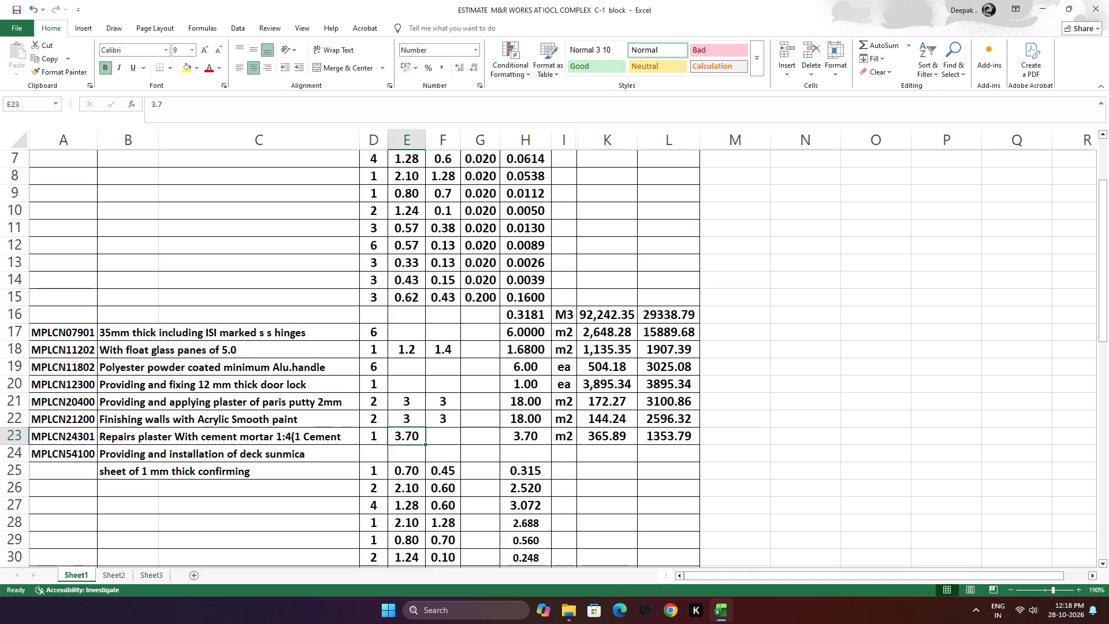
{"action": "key", "text": "2"}
{"action": "key", "text": "Right"}
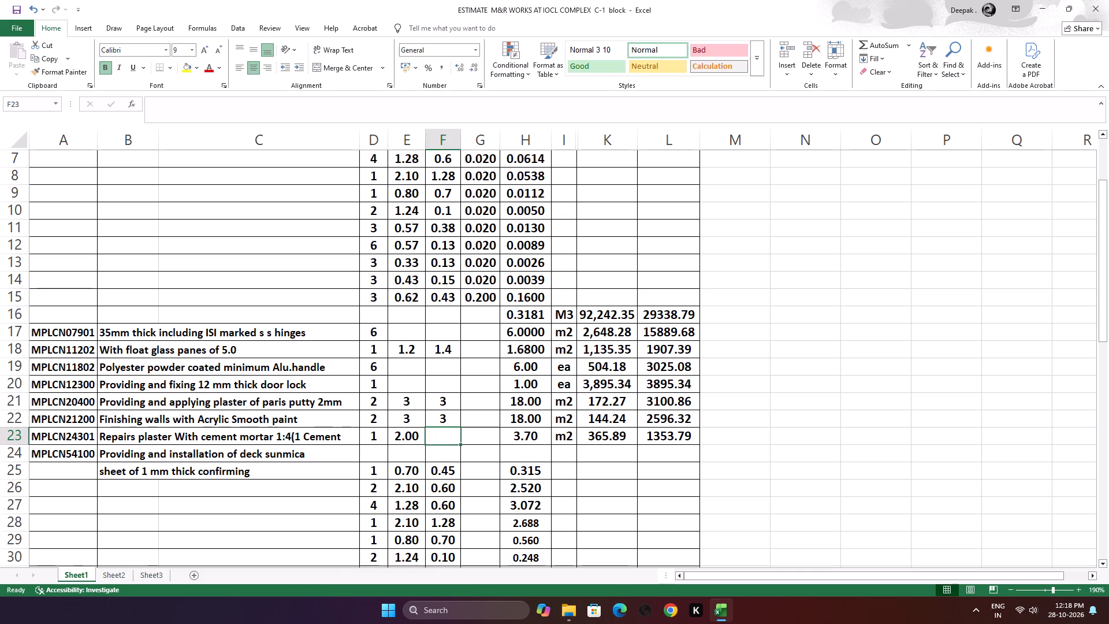
{"action": "key", "text": "Right"}
{"action": "key", "text": "Right"}
{"action": "key", "text": "2"}
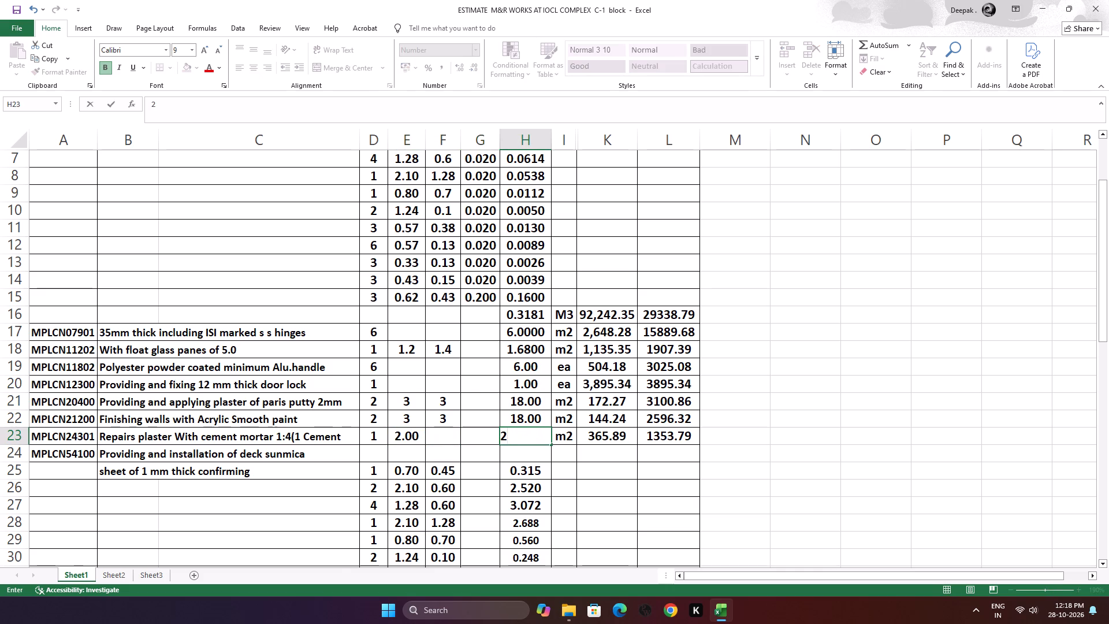
{"action": "left_click", "coordinate": [404, 442]}
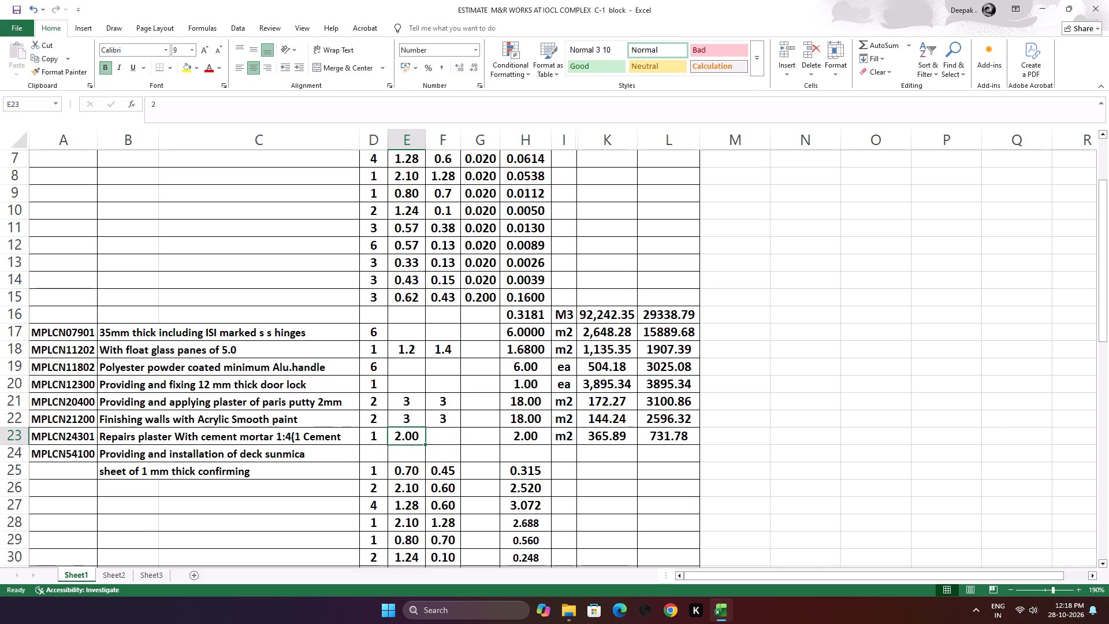
Review the estimate from the capex items through the non-capex items and the totals.
{"action": "scroll", "coordinate": [399, 368], "scroll_direction": "up", "scroll_amount": 3}
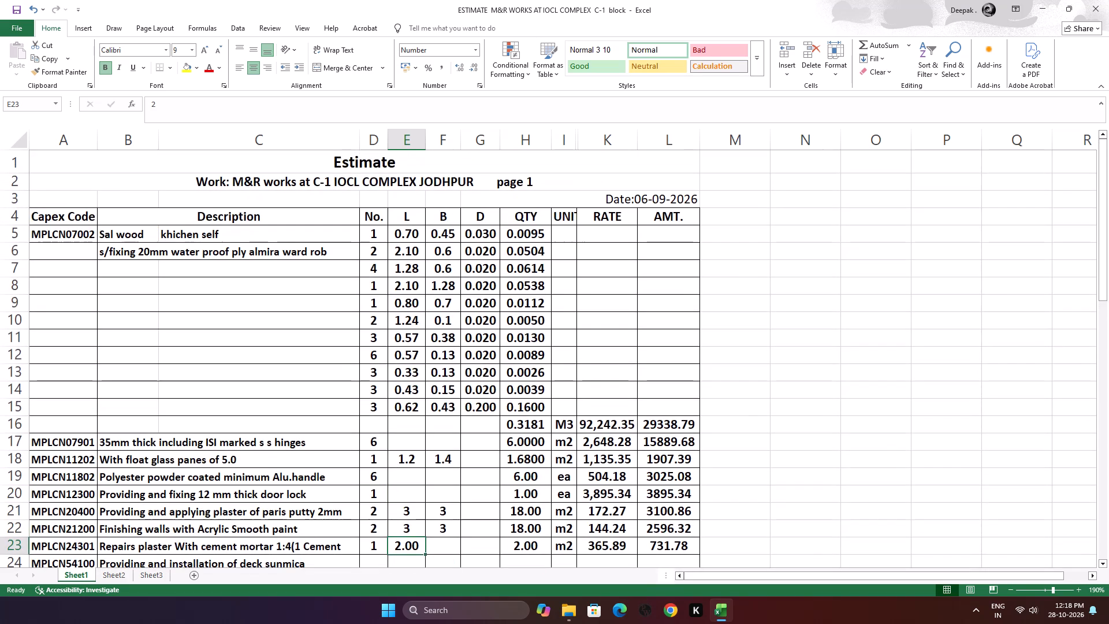
{"action": "scroll", "coordinate": [399, 367], "scroll_direction": "down", "scroll_amount": 4}
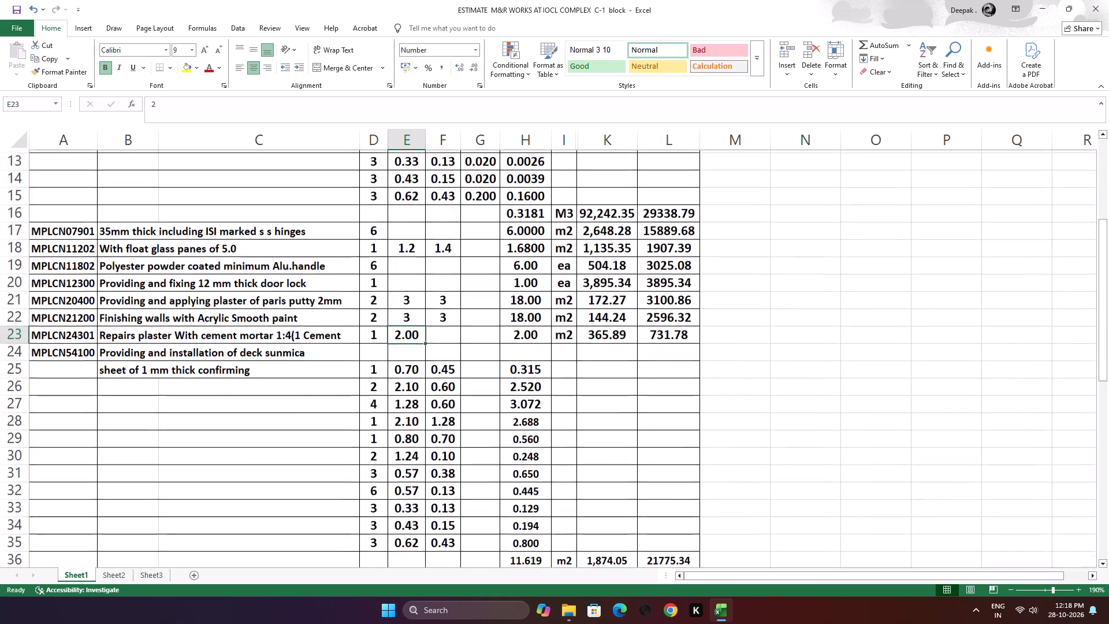
{"action": "scroll", "coordinate": [398, 367], "scroll_direction": "down", "scroll_amount": 7}
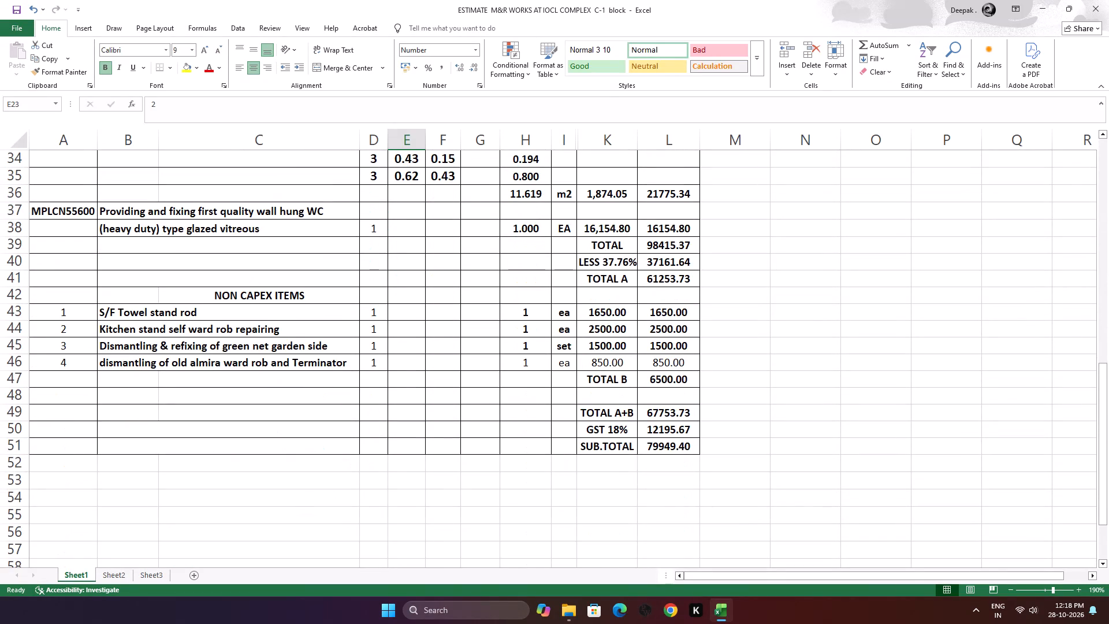
{"action": "scroll", "coordinate": [398, 368], "scroll_direction": "up", "scroll_amount": 1}
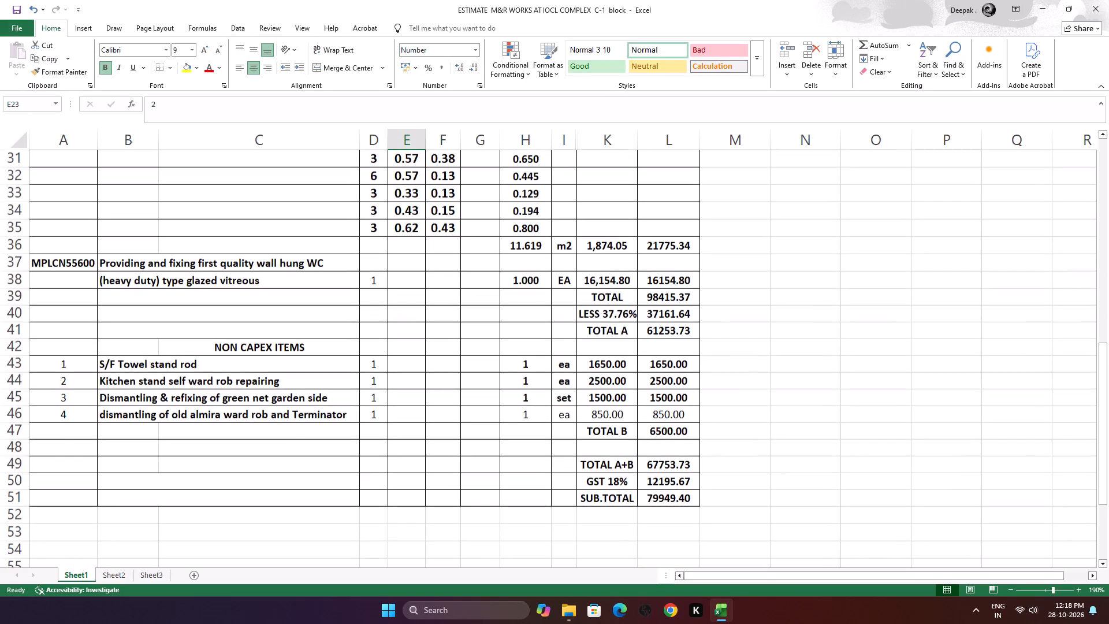
{"action": "scroll", "coordinate": [398, 368], "scroll_direction": "up", "scroll_amount": 2}
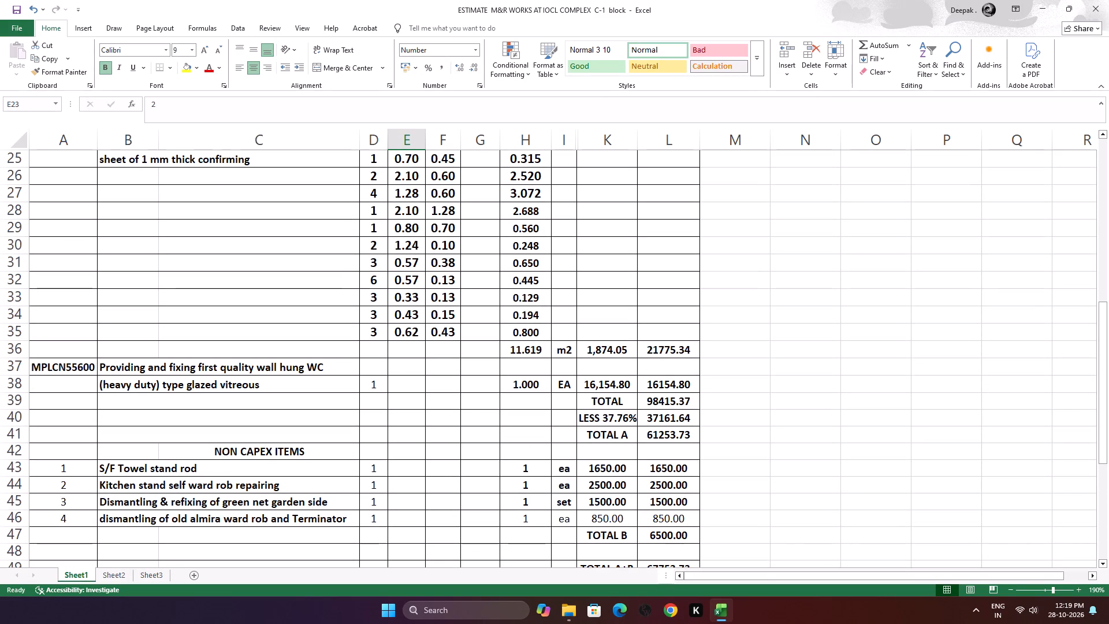
Minimise the estimate, close the measurement folder and open the "SOR JODHPUR DO 25-28" PDF from the desktop.
{"action": "left_click", "coordinate": [1044, 8]}
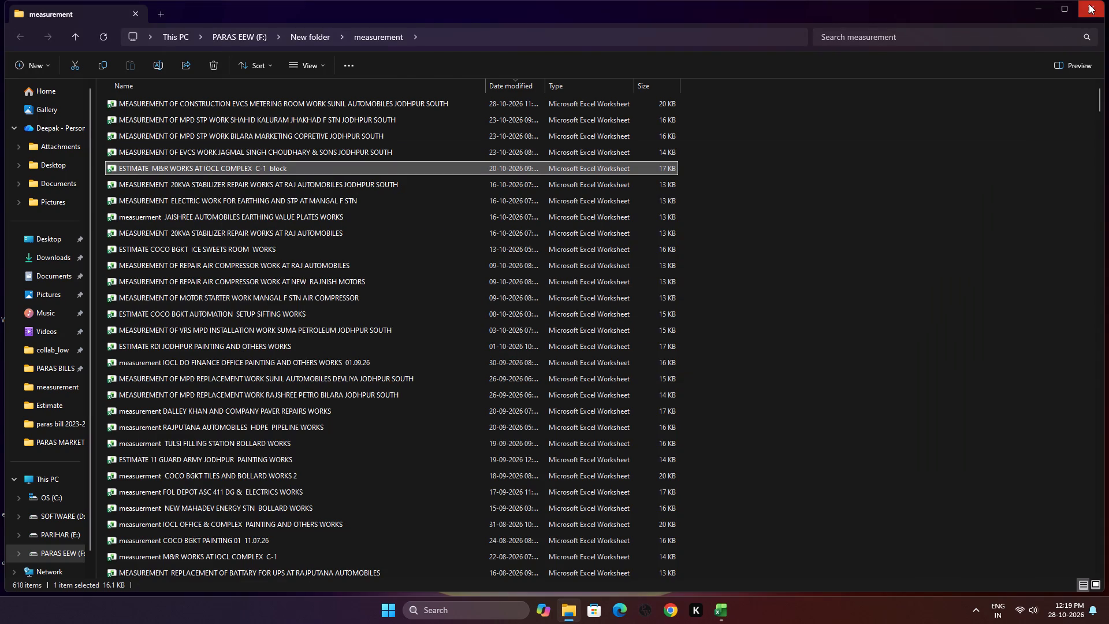
{"action": "left_click", "coordinate": [1089, 4]}
{"action": "left_click", "coordinate": [466, 80]}
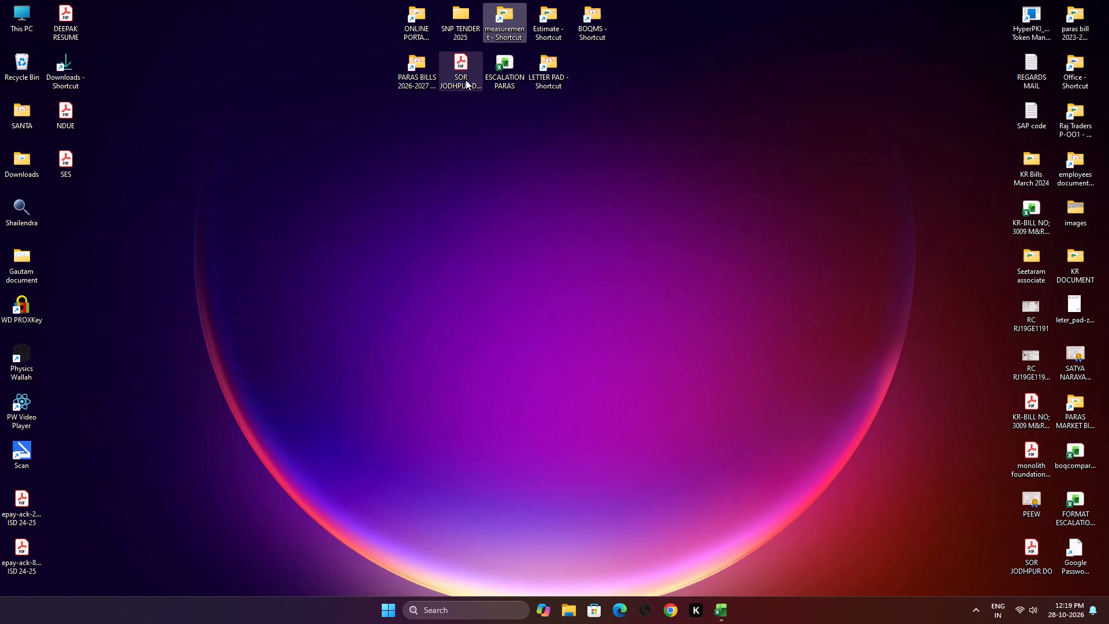
{"action": "left_click", "coordinate": [466, 80]}
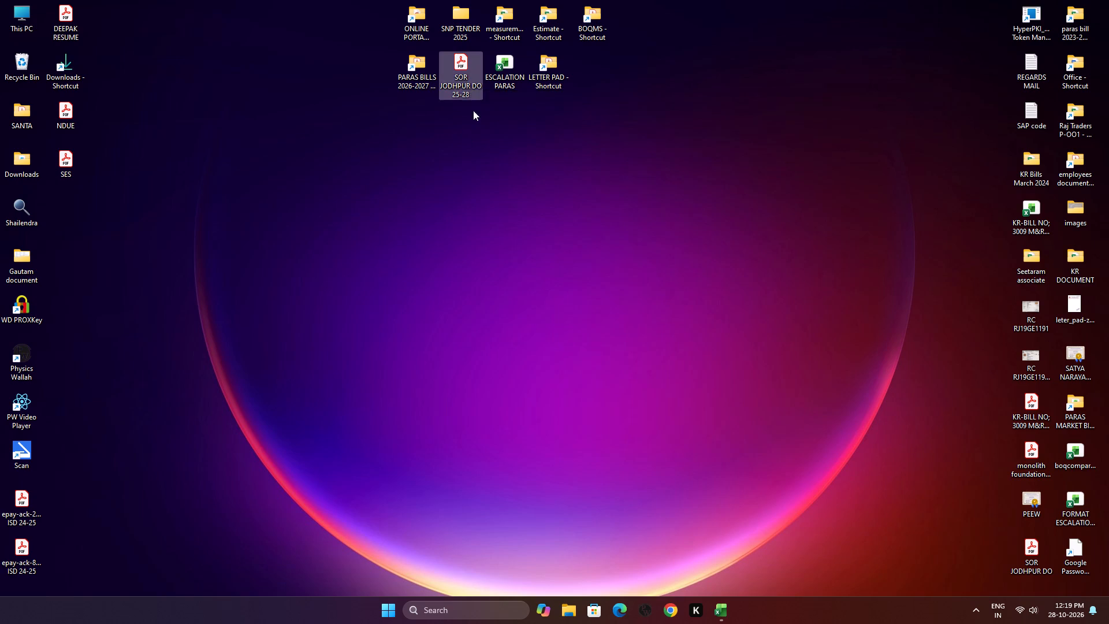
{"action": "left_click", "coordinate": [460, 87]}
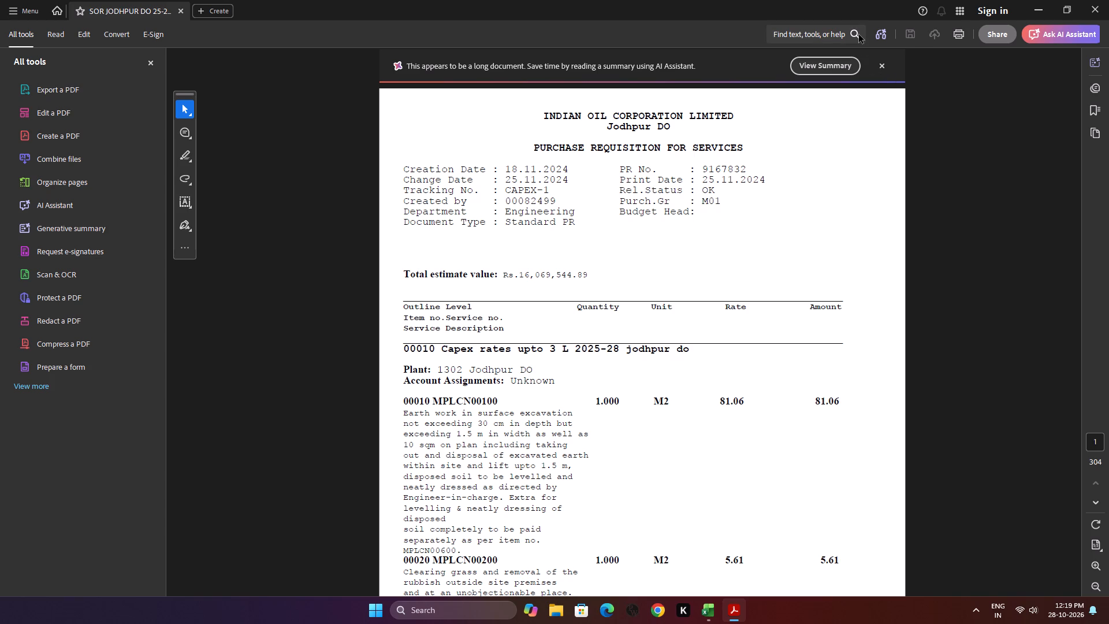
Search the schedule of rates for "YARD" and go through the matches to the company-supplied yard light poles installation item.
{"action": "left_click", "coordinate": [859, 35]}
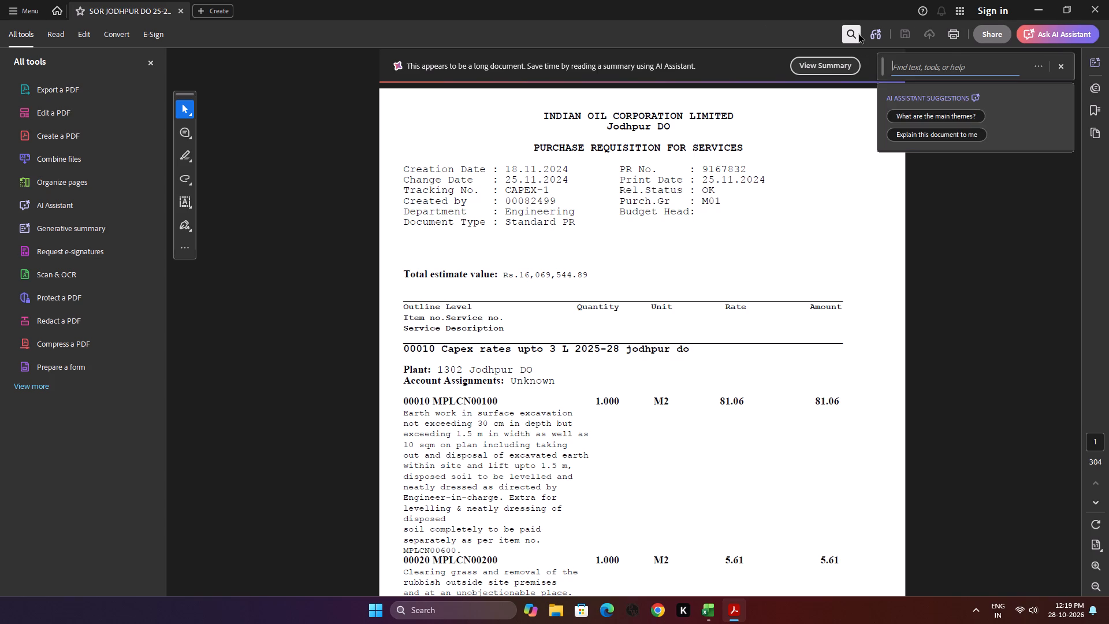
{"action": "left_click", "coordinate": [935, 65]}
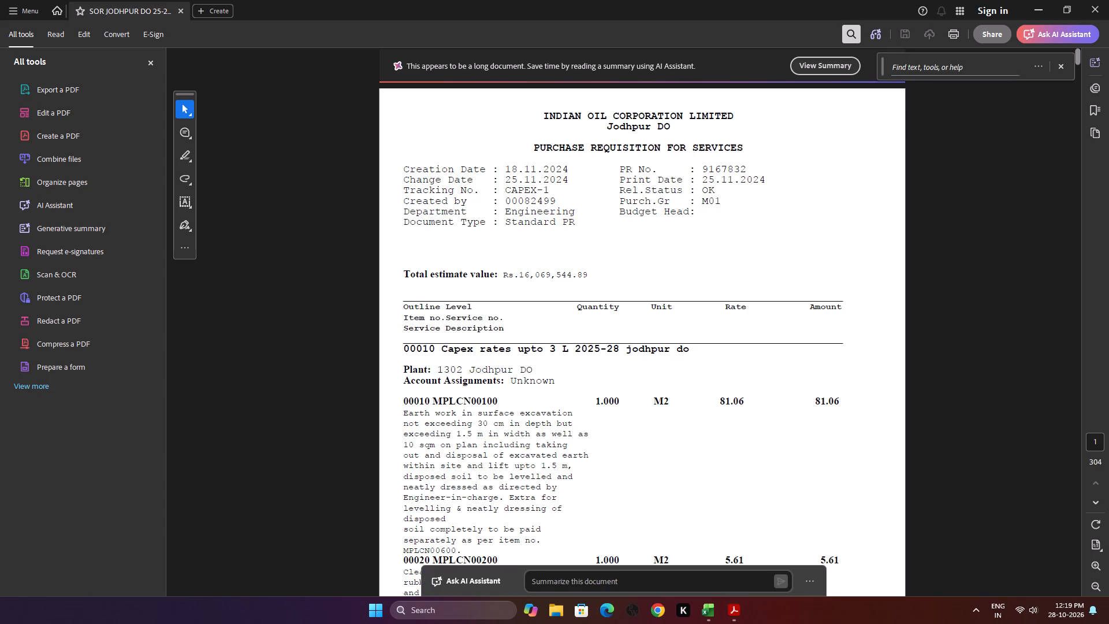
{"action": "left_click", "coordinate": [935, 65]}
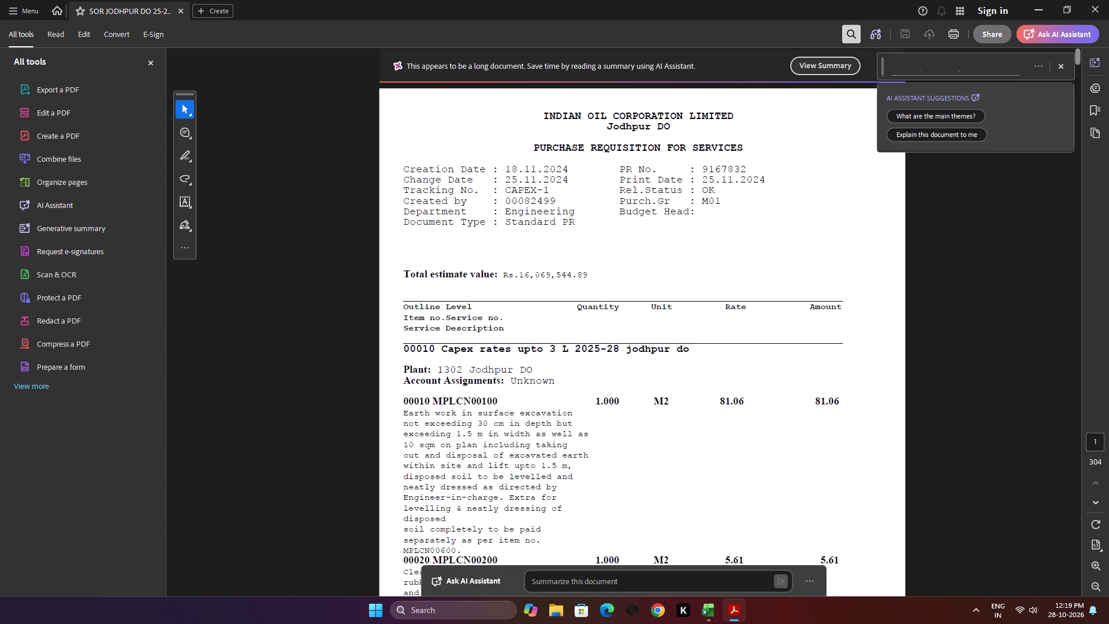
{"action": "type", "text": "YARD"}
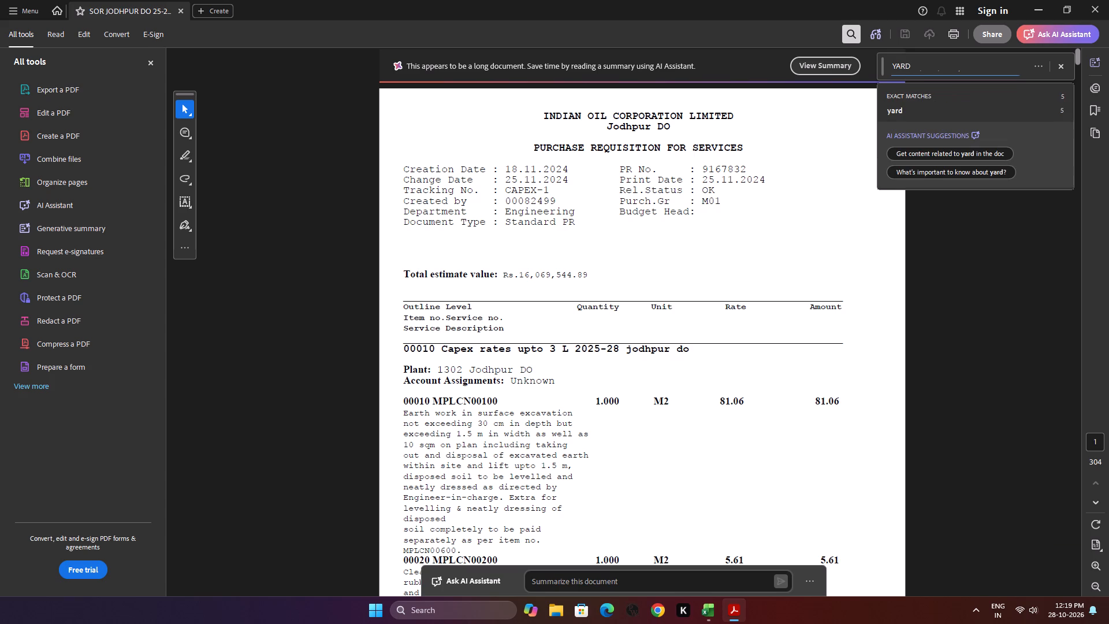
{"action": "left_click", "coordinate": [894, 115]}
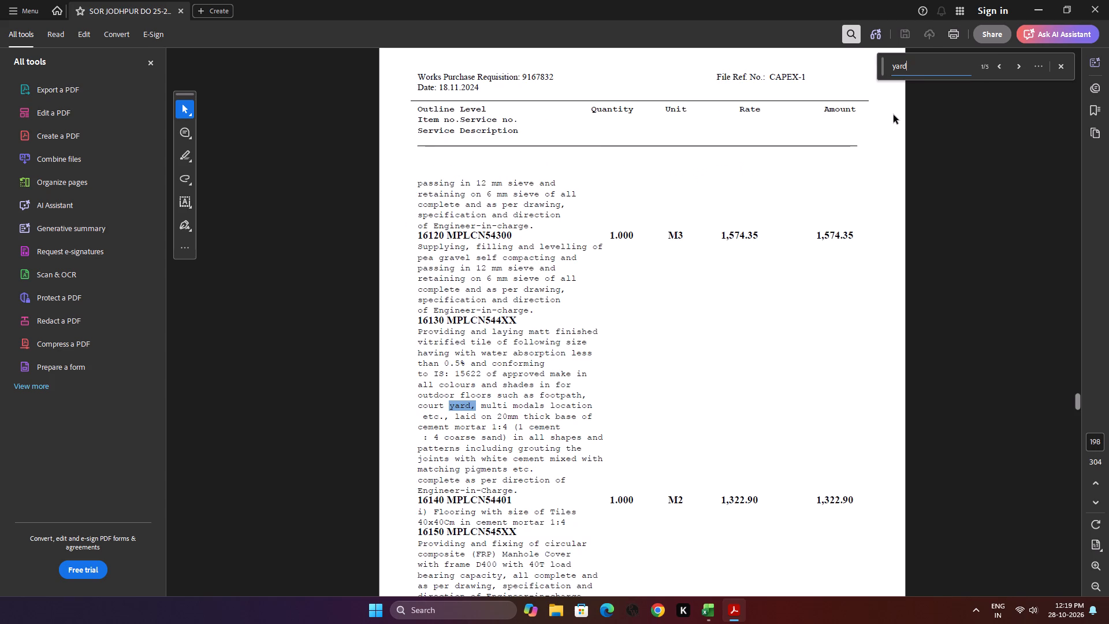
{"action": "left_click", "coordinate": [894, 115]}
{"action": "key", "text": "Return"}
{"action": "key", "text": "Return"}
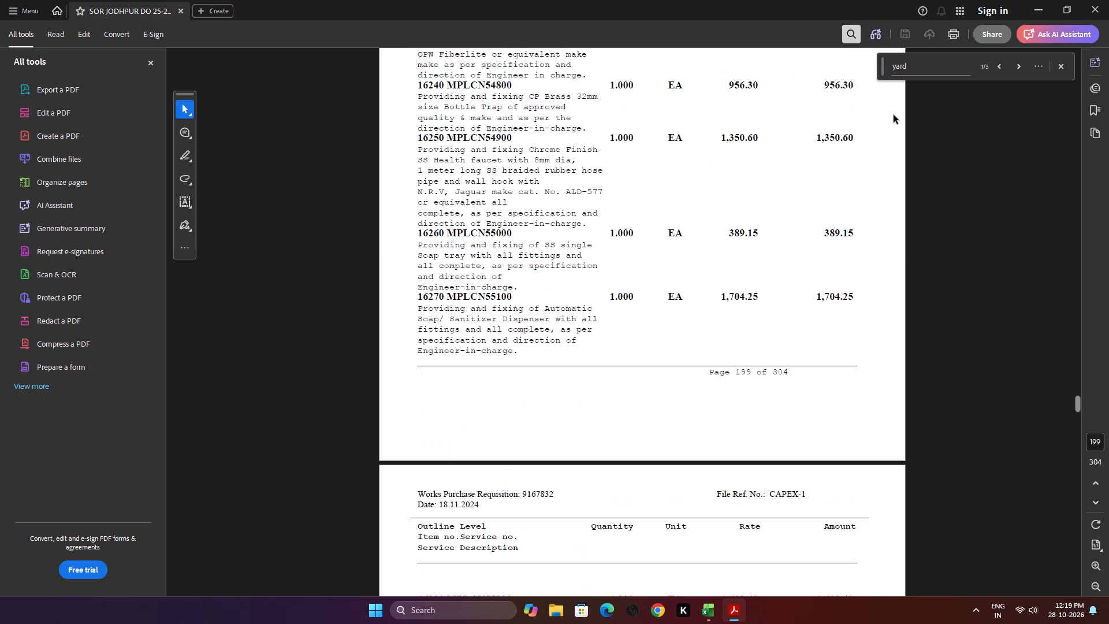
{"action": "left_click", "coordinate": [930, 67]}
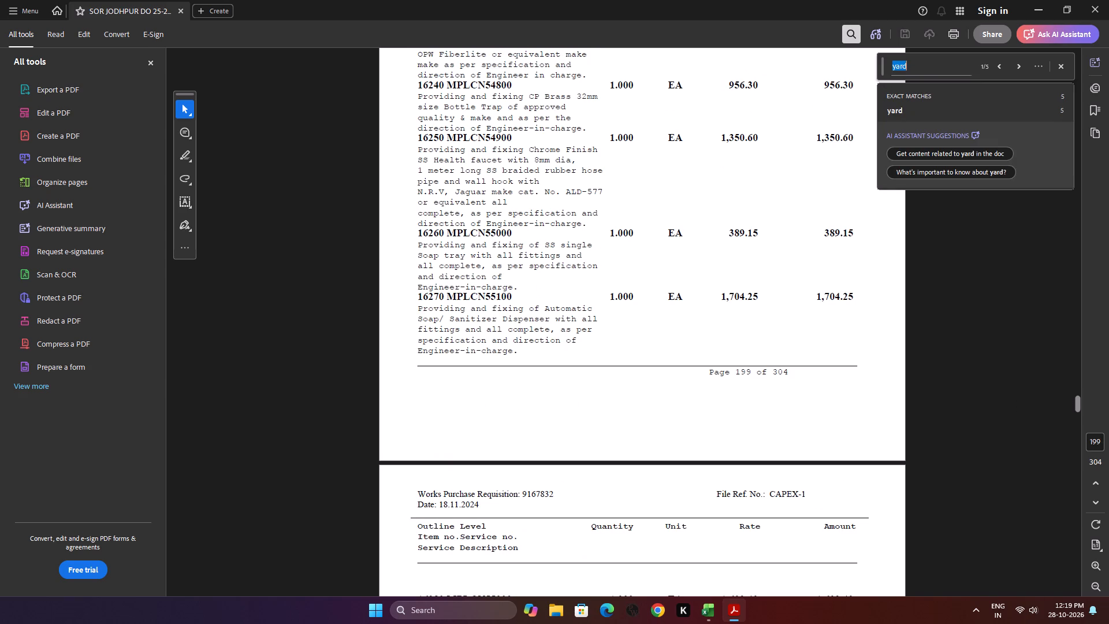
{"action": "key", "text": "Return"}
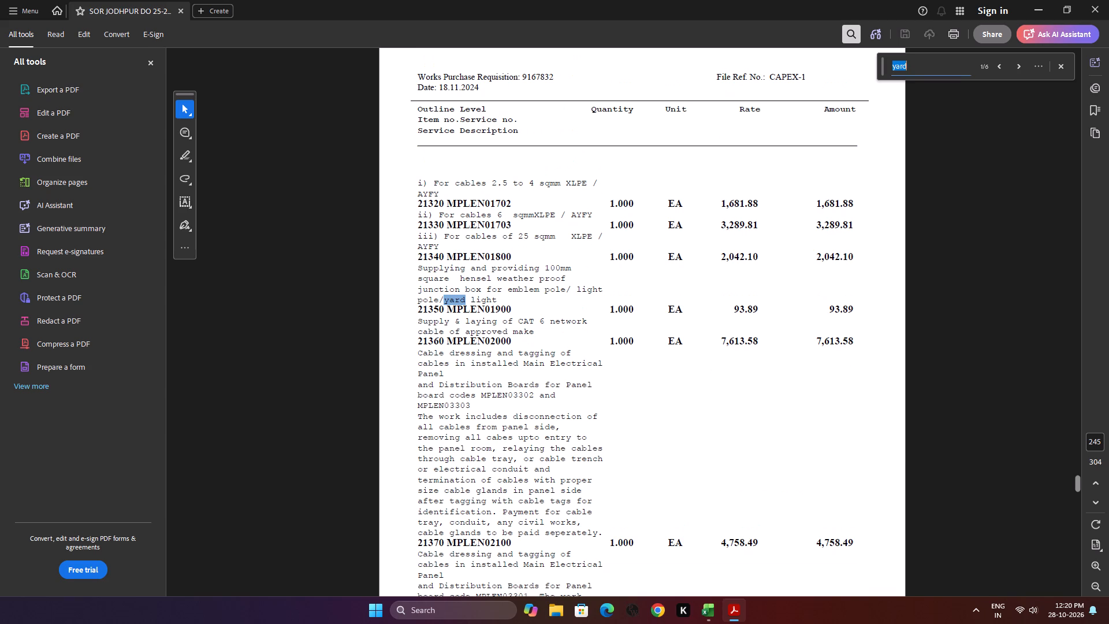
{"action": "key", "text": "Return"}
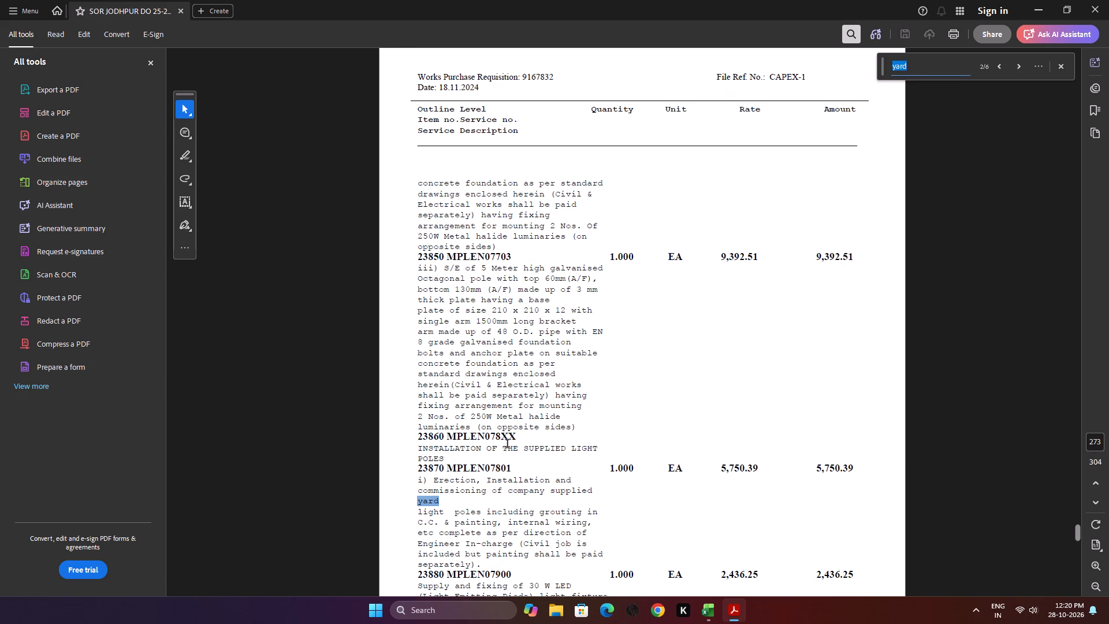
Copy item code MPLEN07801 from the rate schedule into column A of a new row 39 inserted above TOTAL in the Excel estimate.
{"action": "double_click", "coordinate": [482, 466]}
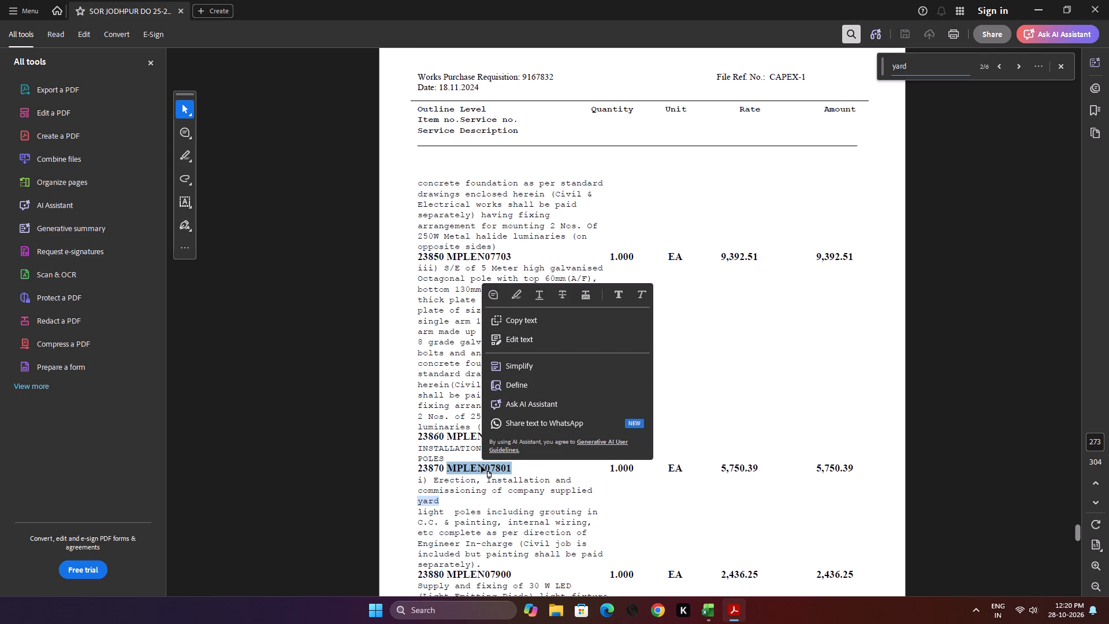
{"action": "key", "text": "ctrl+c"}
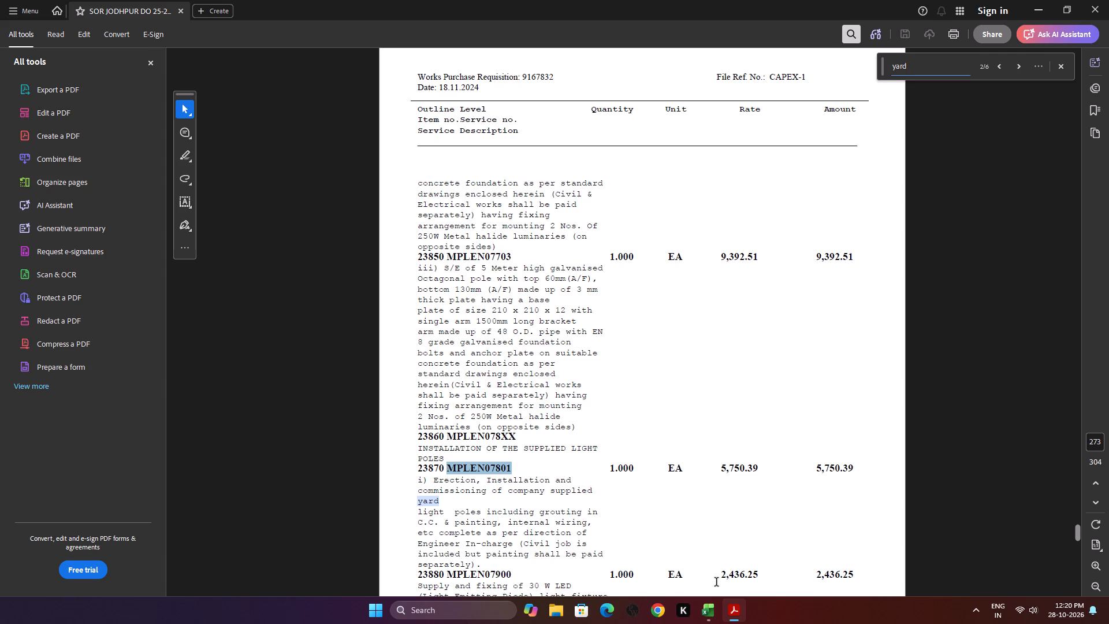
{"action": "left_click", "coordinate": [709, 562]}
{"action": "scroll", "coordinate": [248, 355], "scroll_direction": "down", "scroll_amount": 5}
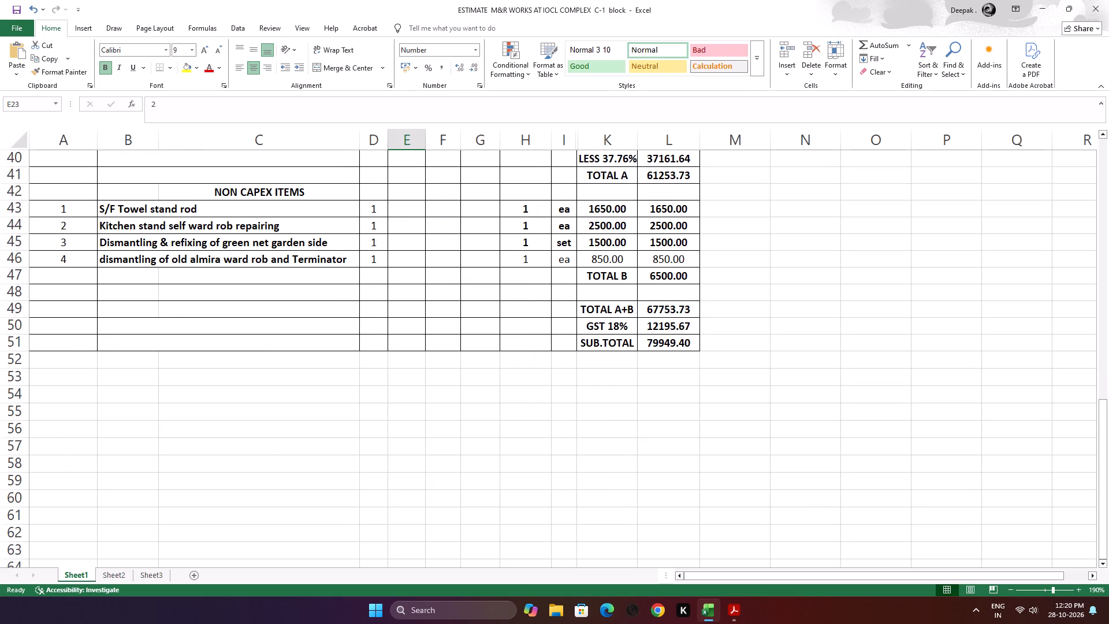
{"action": "scroll", "coordinate": [248, 355], "scroll_direction": "up", "scroll_amount": 4}
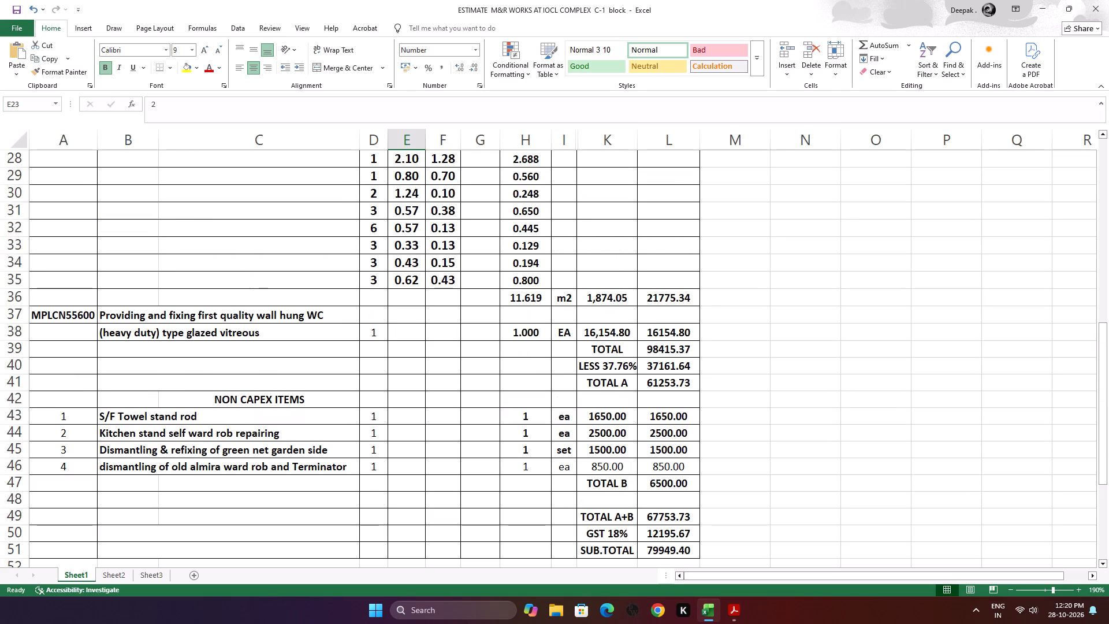
{"action": "left_click", "coordinate": [14, 348]}
{"action": "right_click", "coordinate": [6, 354]}
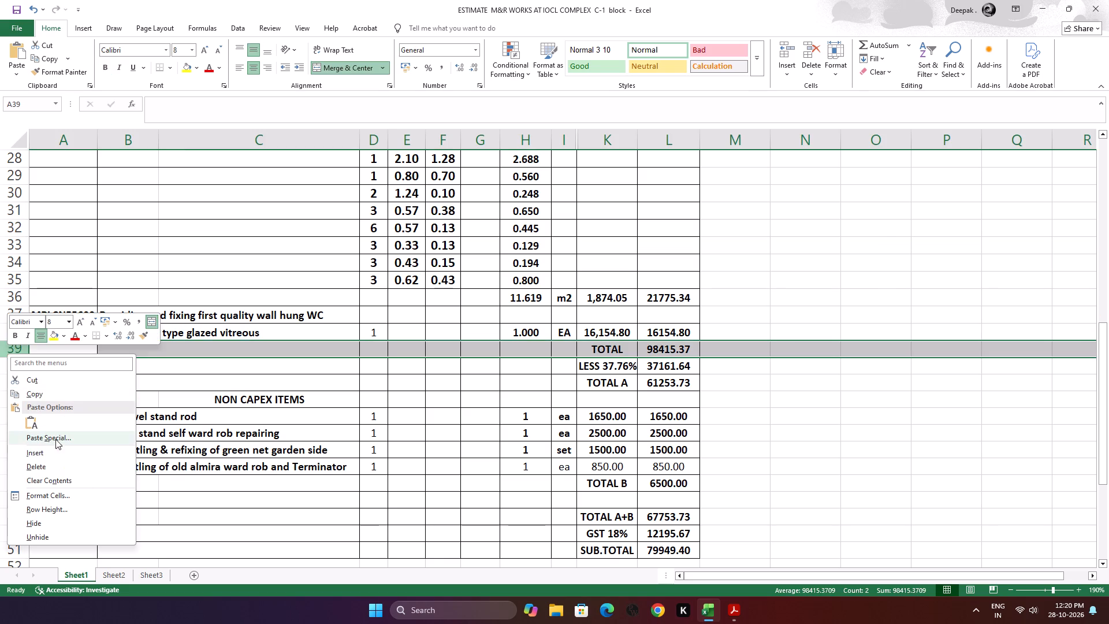
{"action": "left_click", "coordinate": [75, 450]}
{"action": "left_click", "coordinate": [170, 392]}
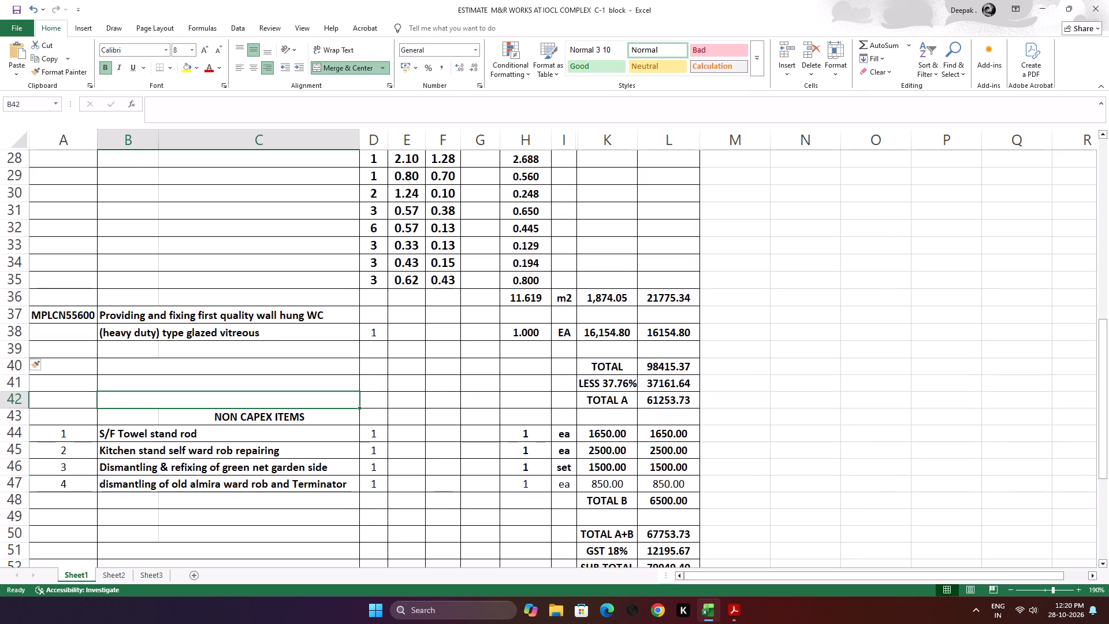
{"action": "left_click", "coordinate": [85, 347]}
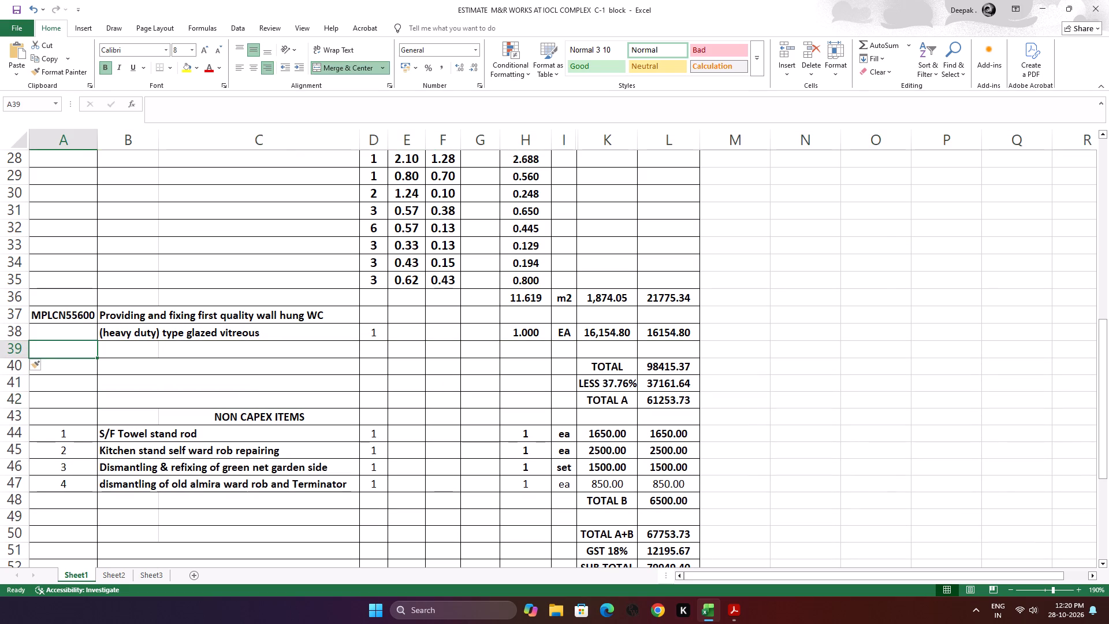
{"action": "key", "text": "ctrl+v"}
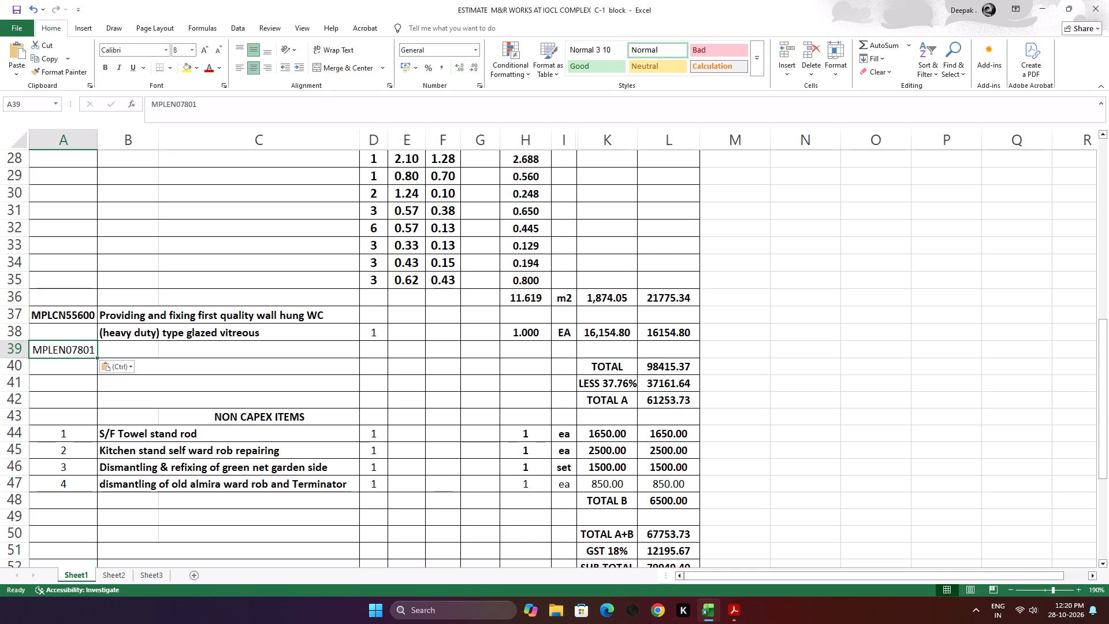
{"action": "key", "text": "Right"}
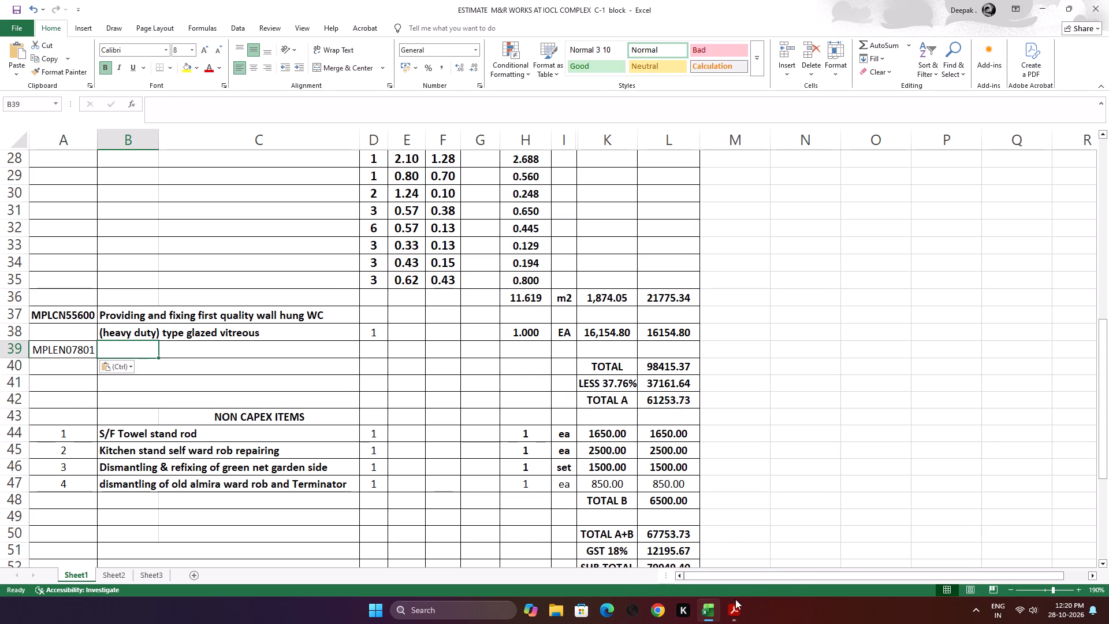
Back in the PDF rate schedule, copy the MPLEN07801 description from "i) Erection, Installation and" through "commissioning of company supplied".
{"action": "left_click", "coordinate": [743, 551]}
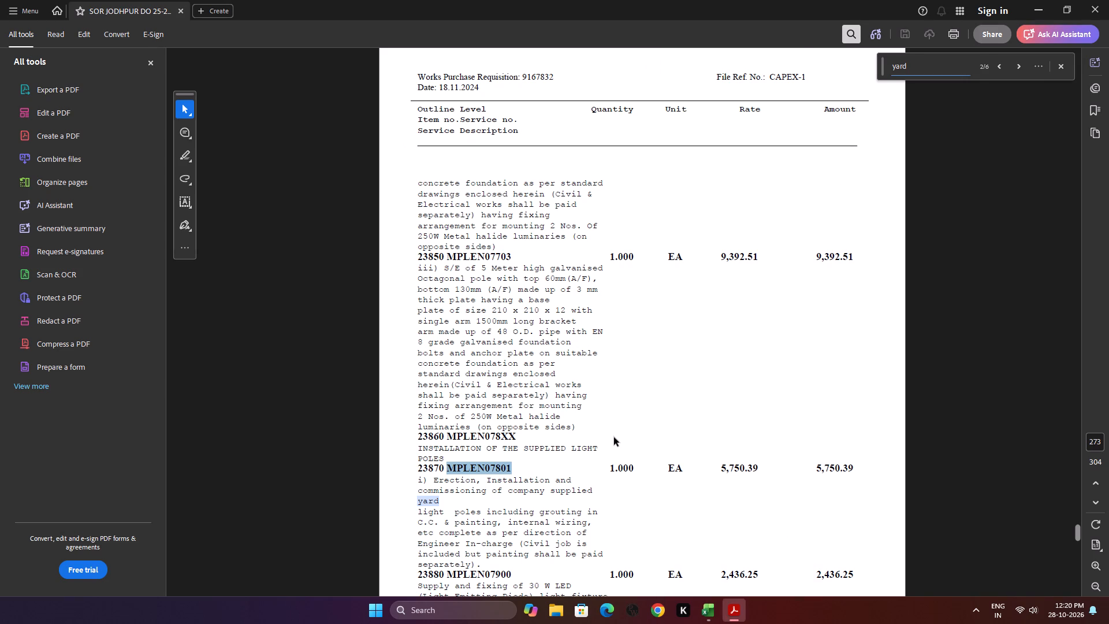
{"action": "scroll", "coordinate": [614, 437], "scroll_direction": "down", "scroll_amount": 2}
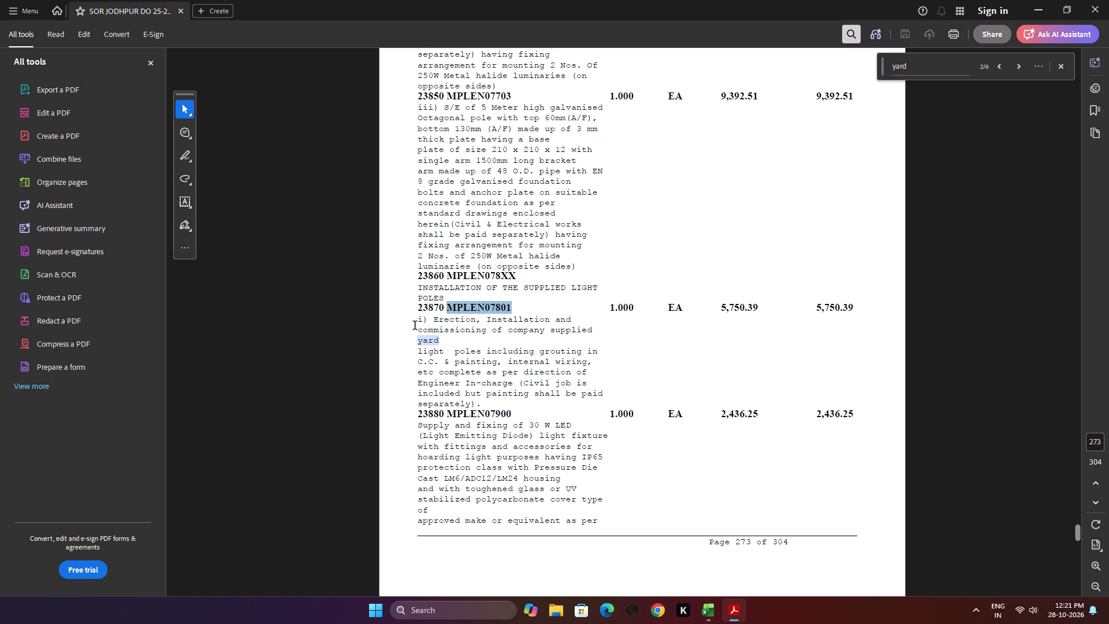
{"action": "left_click_drag", "start_coordinate": [416, 326], "coordinate": [485, 322]}
{"action": "left_click", "coordinate": [485, 324]}
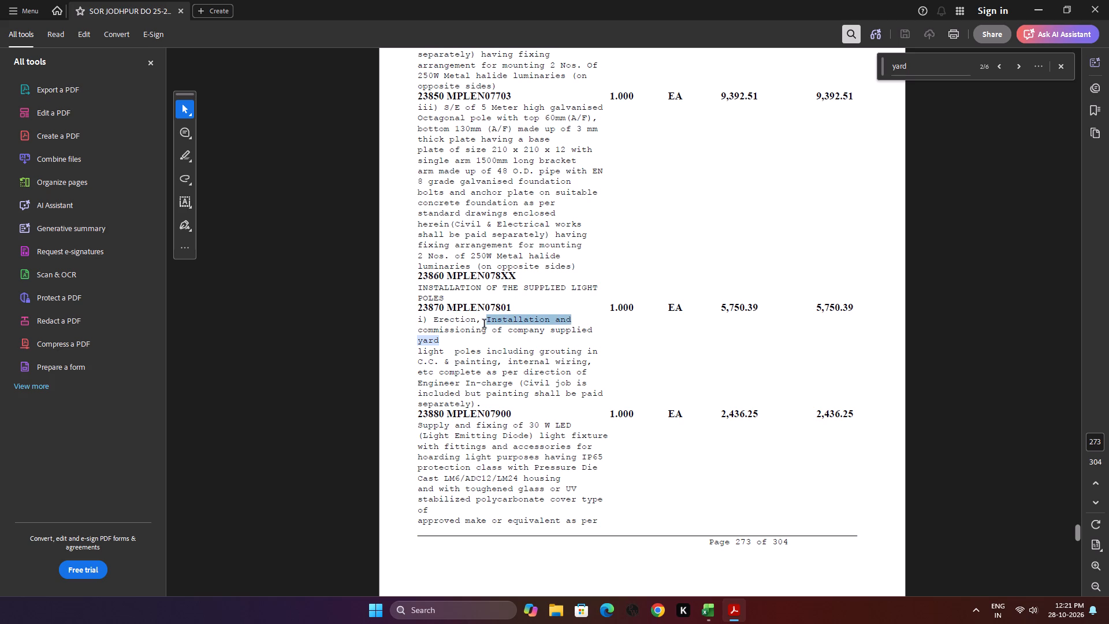
{"action": "left_click_drag", "start_coordinate": [415, 324], "coordinate": [448, 324]}
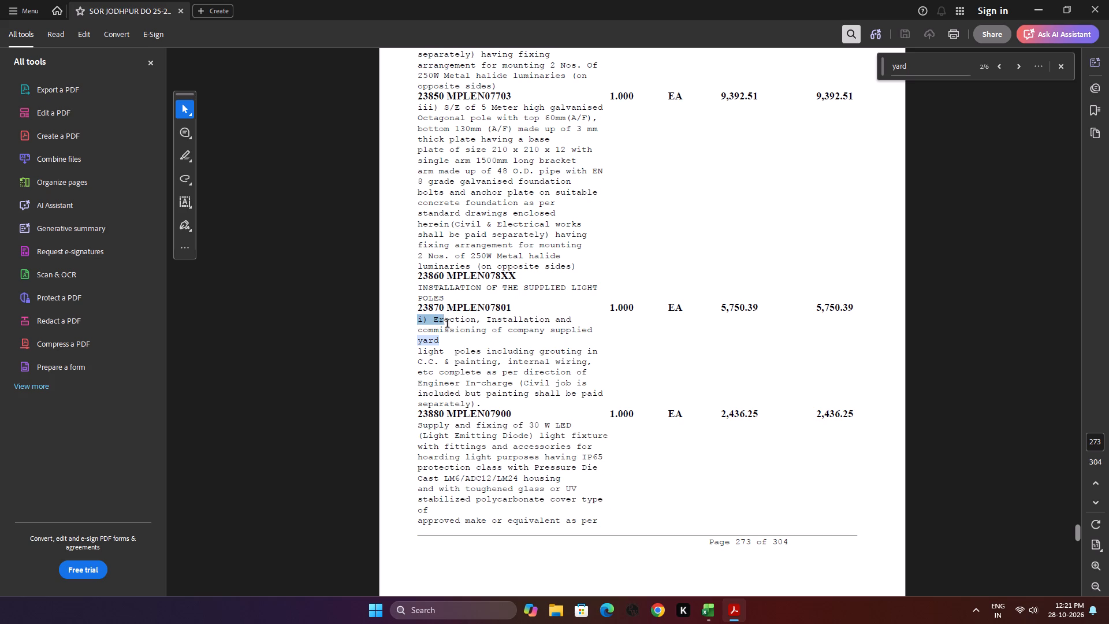
{"action": "left_click_drag", "start_coordinate": [448, 324], "coordinate": [554, 331]}
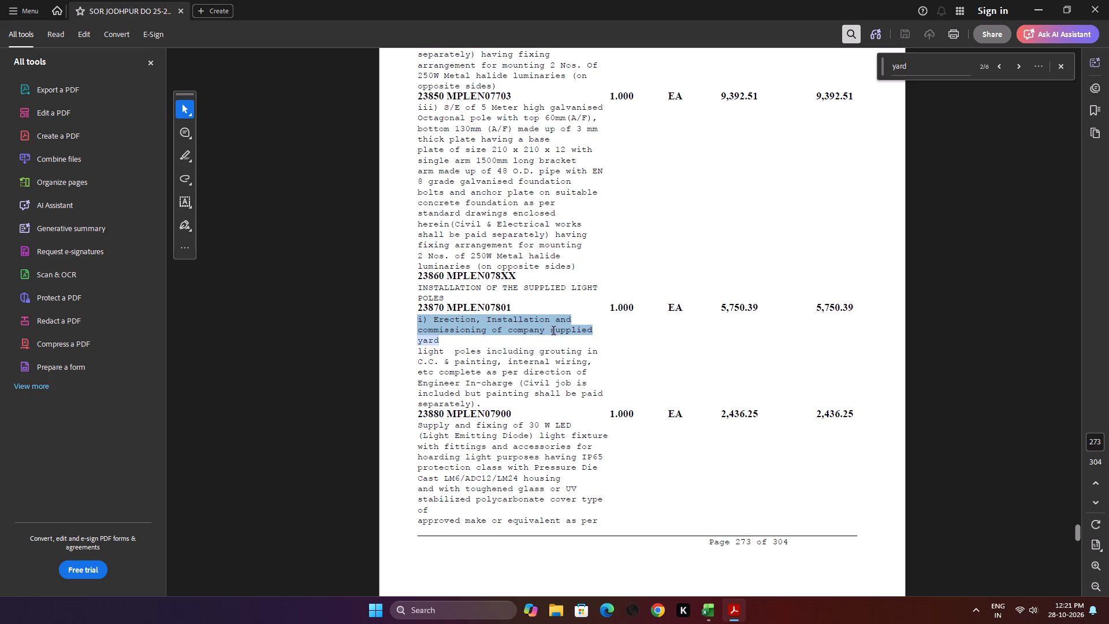
{"action": "left_click_drag", "start_coordinate": [554, 331], "coordinate": [561, 331]}
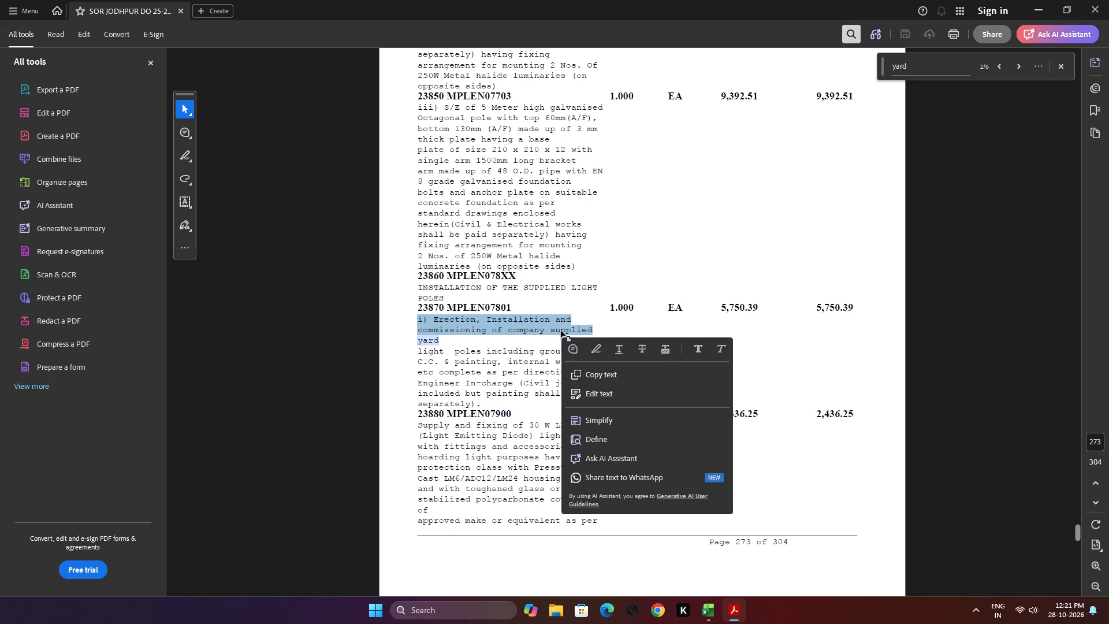
{"action": "key", "text": "ctrl+c"}
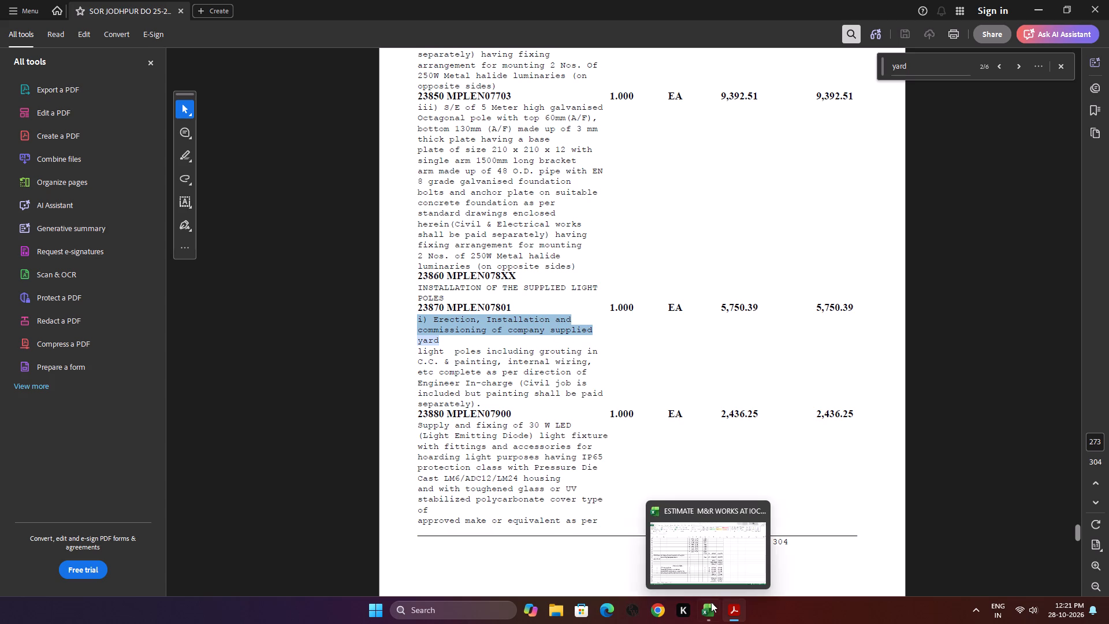
In the Excel estimate, insert another row above TOTAL and paste the copied two-line description starting in B39.
{"action": "left_click", "coordinate": [717, 546]}
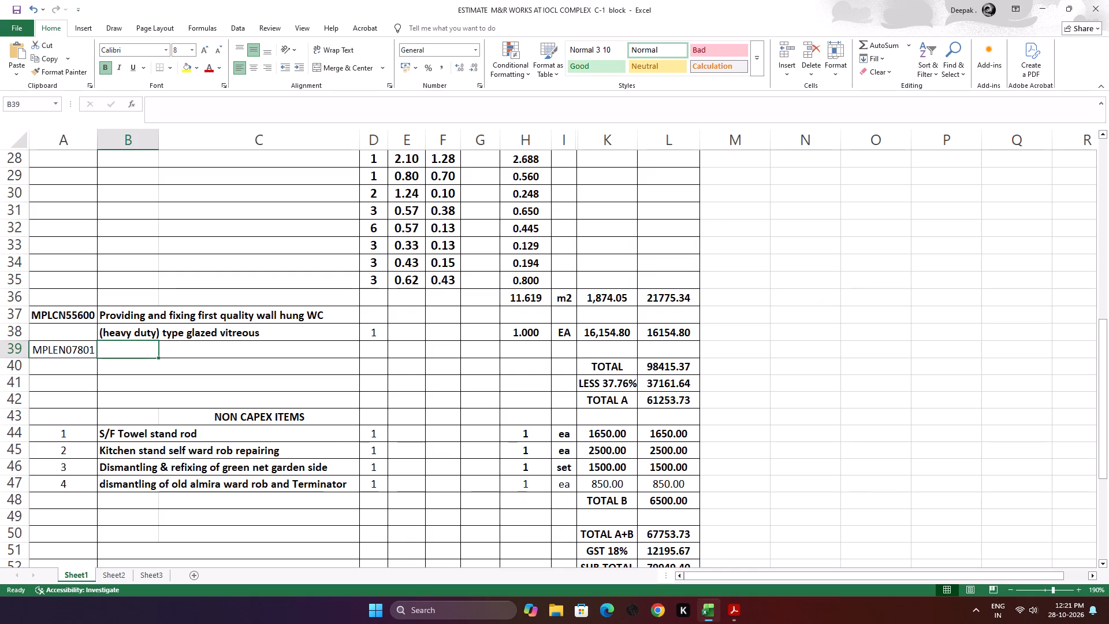
{"action": "left_click", "coordinate": [148, 382]}
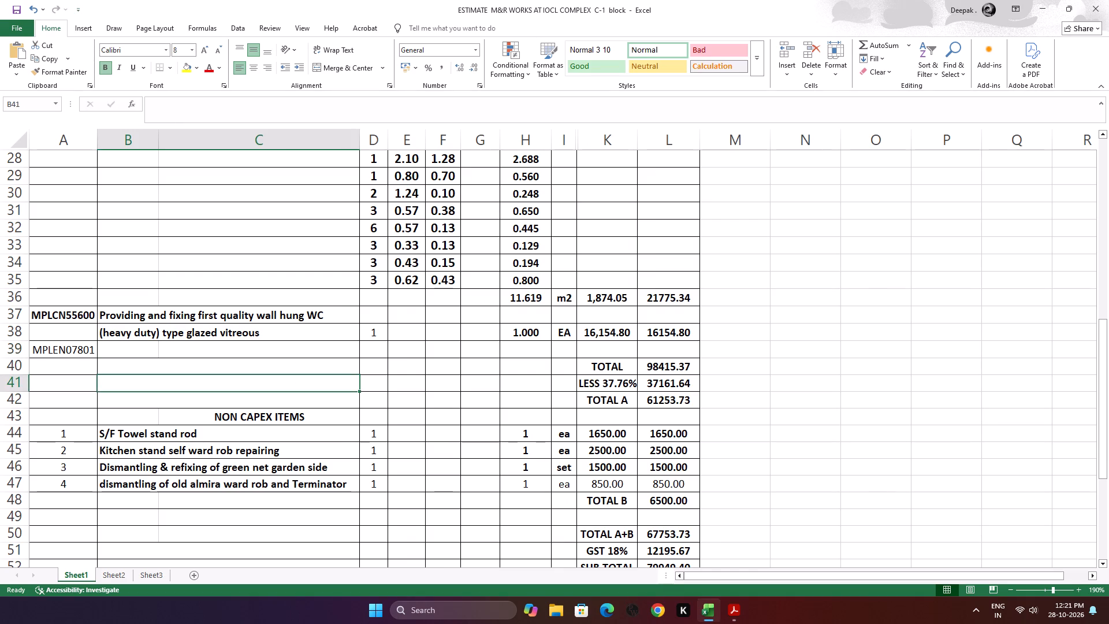
{"action": "left_click", "coordinate": [16, 366]}
{"action": "right_click", "coordinate": [11, 369]}
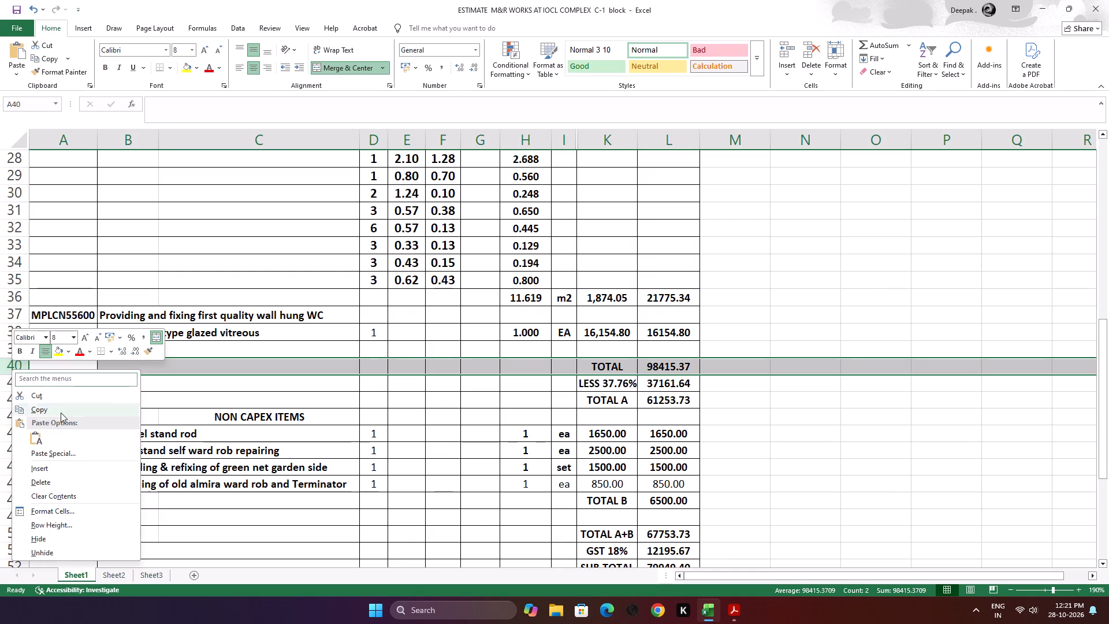
{"action": "left_click", "coordinate": [81, 467]}
{"action": "left_click", "coordinate": [152, 412]}
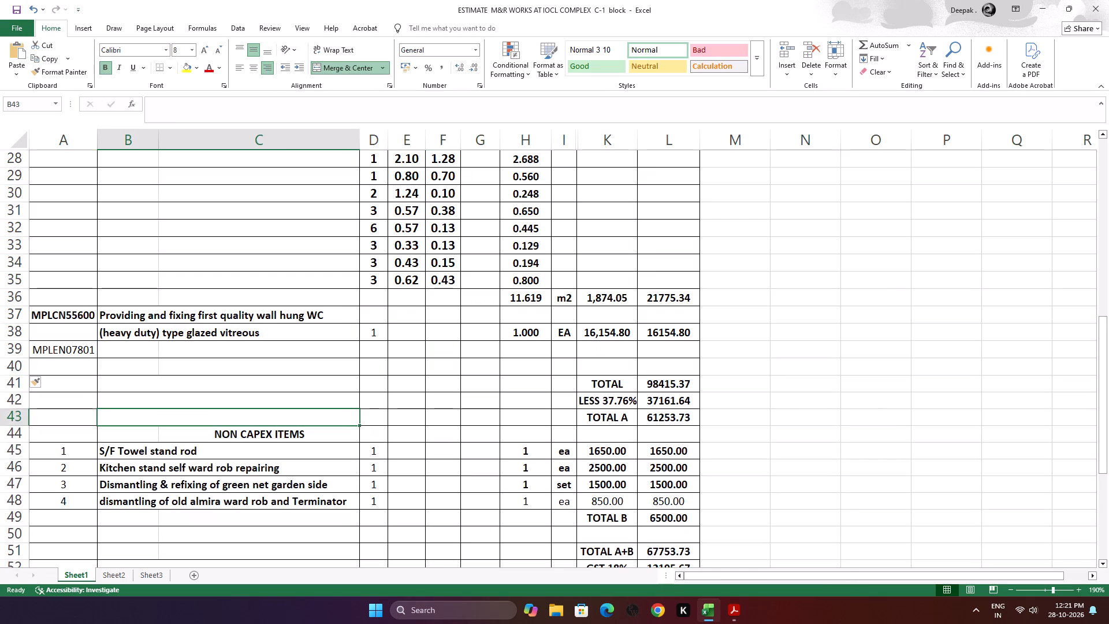
{"action": "left_click", "coordinate": [135, 352]}
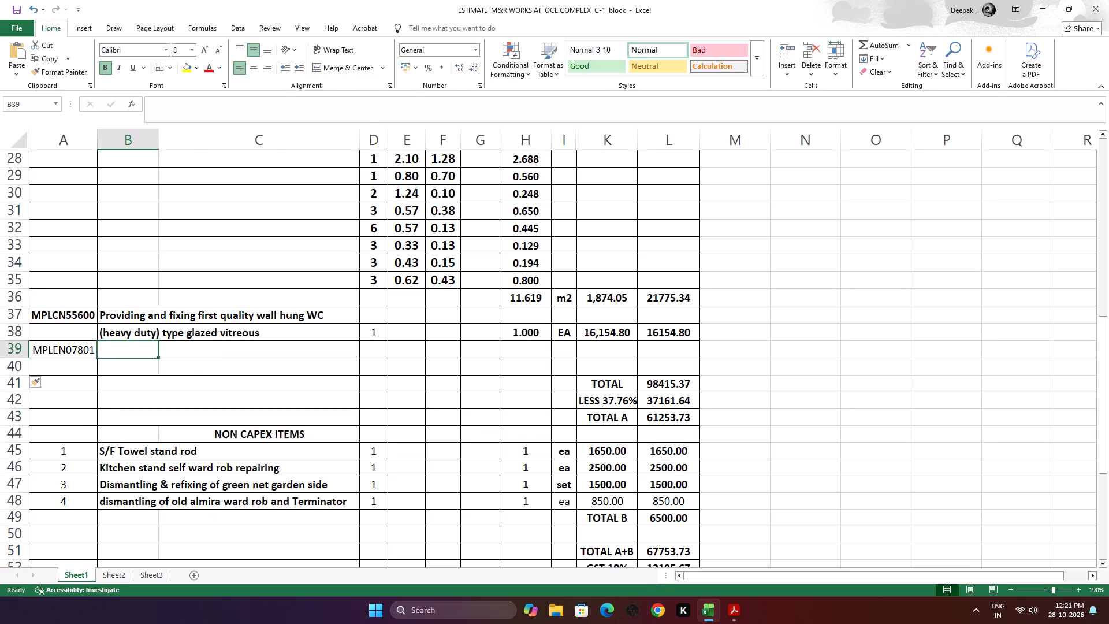
{"action": "key", "text": "ctrl+v"}
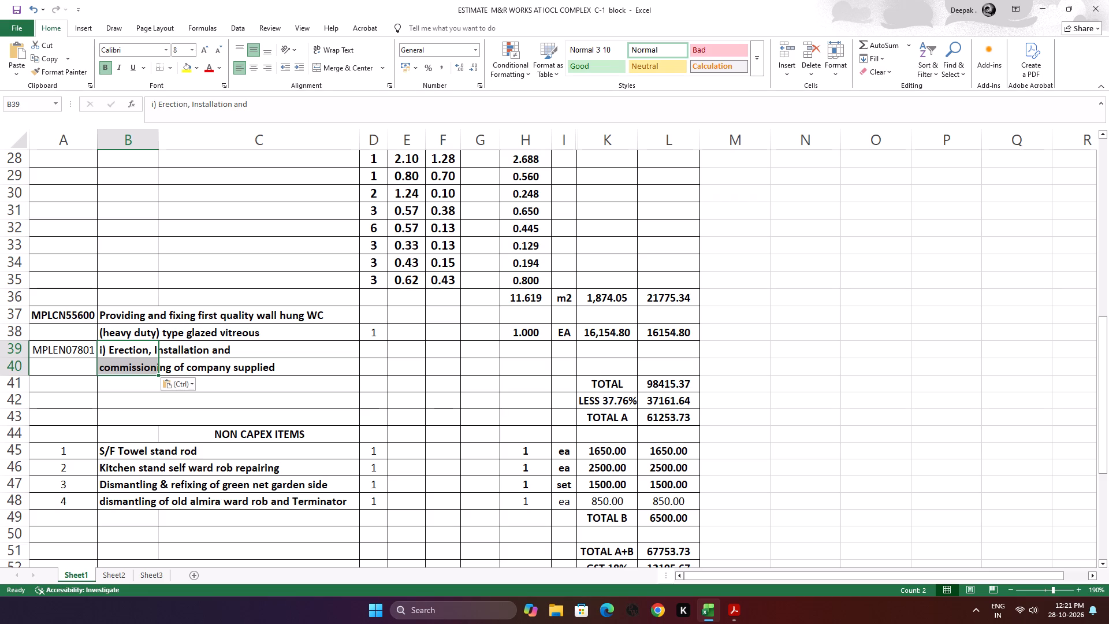
Extend the description in B39 with "commissioning of company" after "i) Erection, Installation and".
{"action": "double_click", "coordinate": [146, 352]}
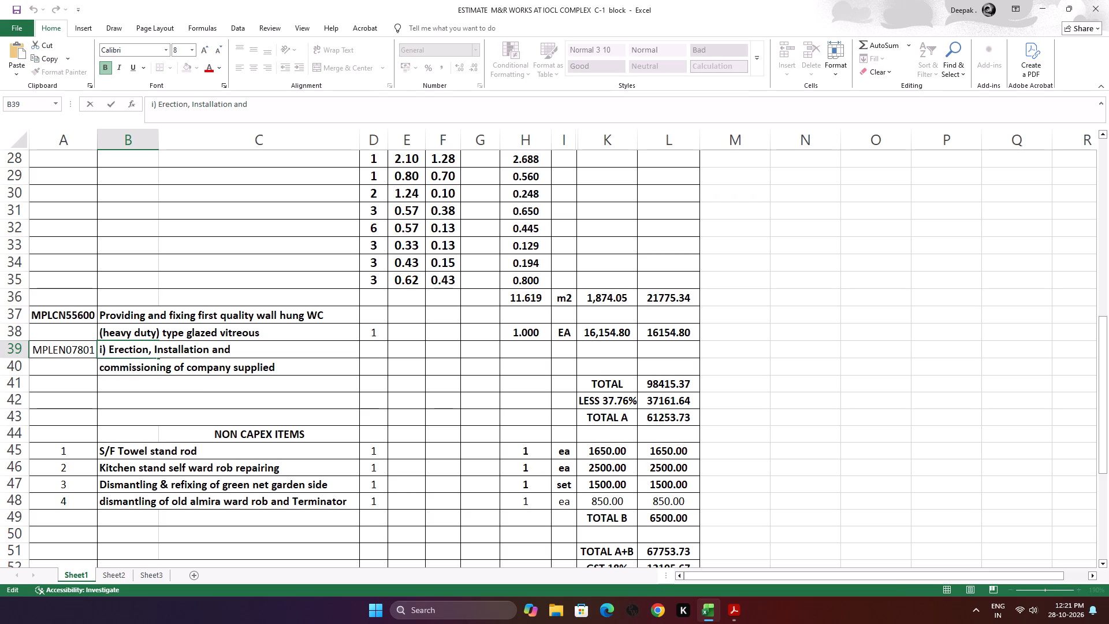
{"action": "key", "text": "Right"}
{"action": "key", "text": "Right"}
{"action": "key", "text": "Right"}
{"action": "key", "text": "Right"}
{"action": "key", "text": "Right"}
{"action": "key", "text": "Right"}
{"action": "key", "text": "Right"}
{"action": "key", "text": "Right"}
{"action": "key", "text": "Right"}
{"action": "key", "text": "Right"}
{"action": "key", "text": "Right"}
{"action": "key", "text": "Right"}
{"action": "key", "text": "Right"}
{"action": "key", "text": "Right"}
{"action": "key", "text": "Right"}
{"action": "key", "text": "Right"}
{"action": "key", "text": "Right"}
{"action": "key", "text": "Right"}
{"action": "key", "text": "Right"}
{"action": "key", "text": "Right"}
{"action": "key", "text": "space"}
{"action": "key", "text": "c"}
{"action": "key", "text": "o"}
{"action": "type", "text": "mm"}
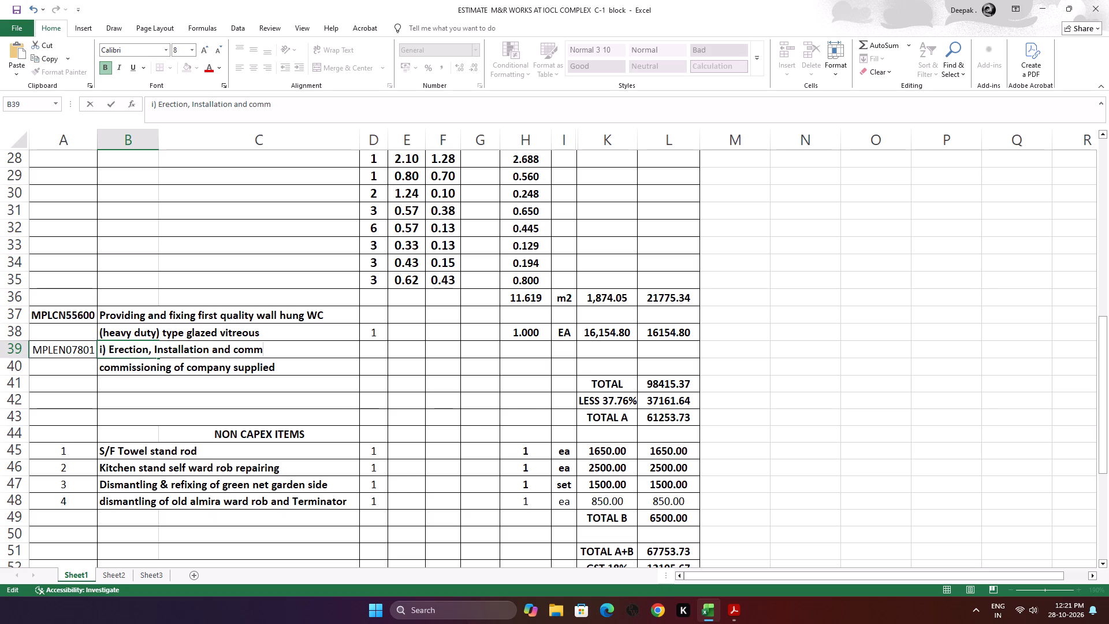
{"action": "key", "text": "i"}
{"action": "type", "text": "ss"}
{"action": "type", "text": "io"}
{"action": "key", "text": "n"}
{"action": "type", "text": "ing"}
{"action": "key", "text": "space"}
{"action": "type", "text": "of"}
{"action": "key", "text": "space"}
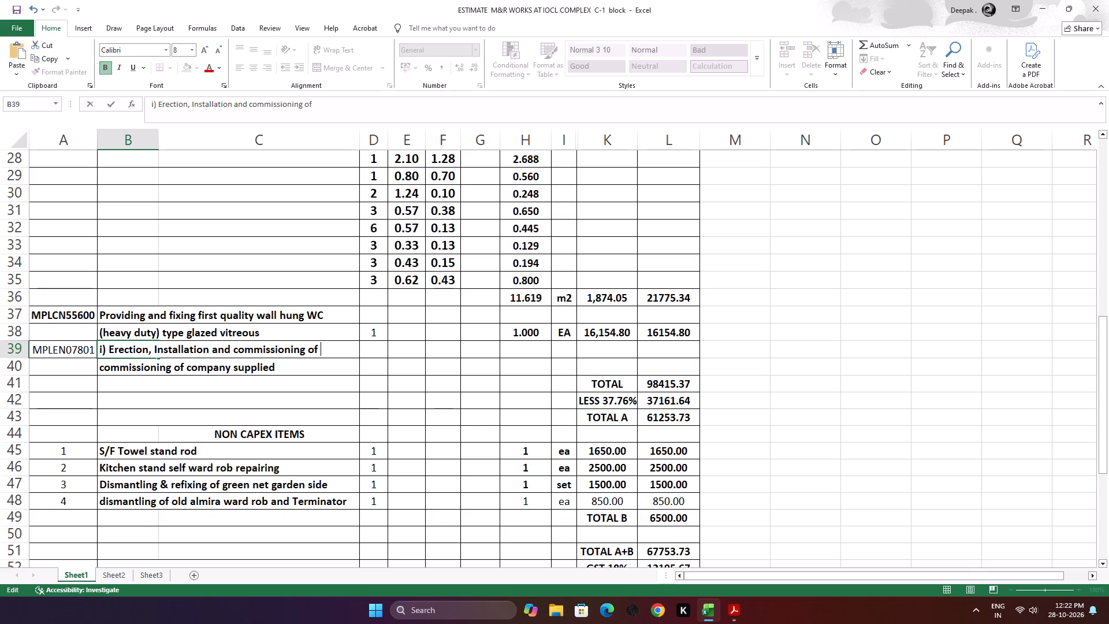
{"action": "type", "text": "com"}
{"action": "key", "text": "p"}
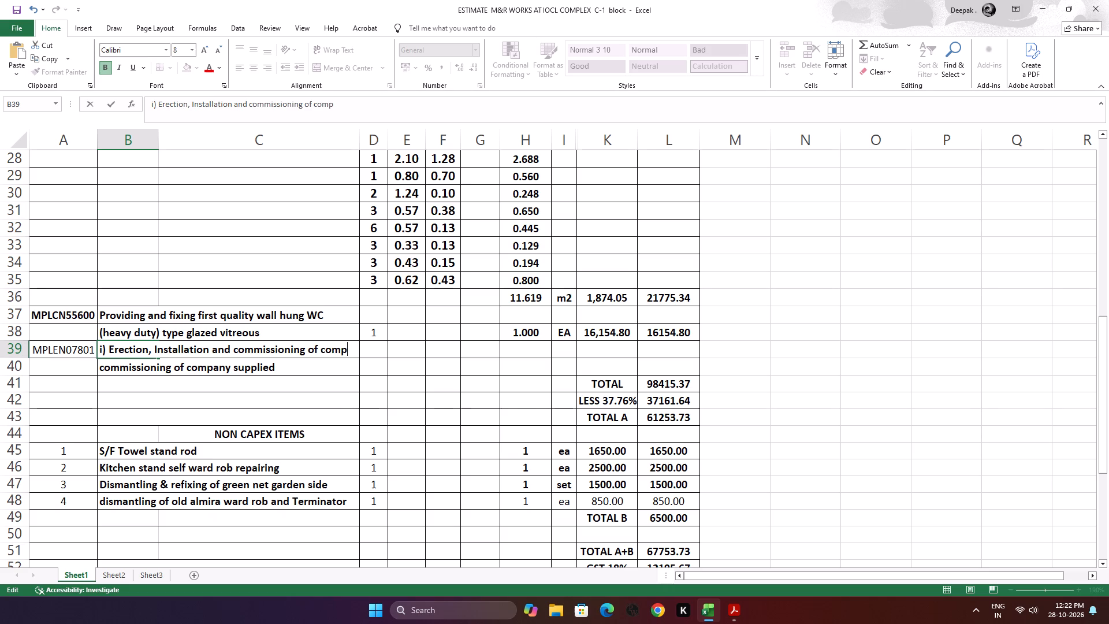
{"action": "key", "text": "a"}
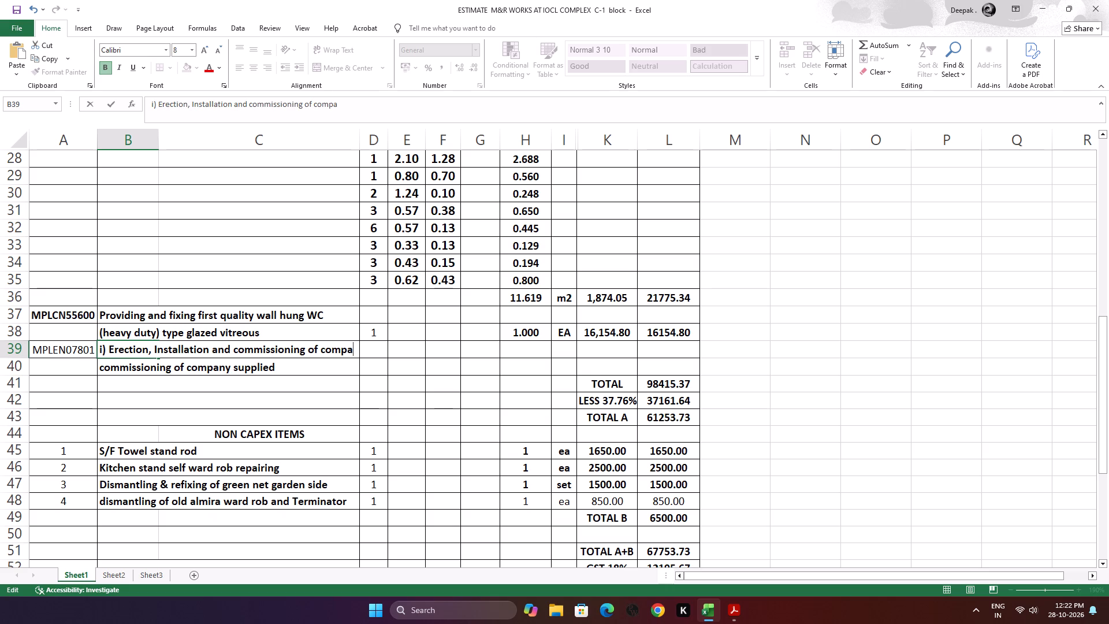
{"action": "type", "text": "ny"}
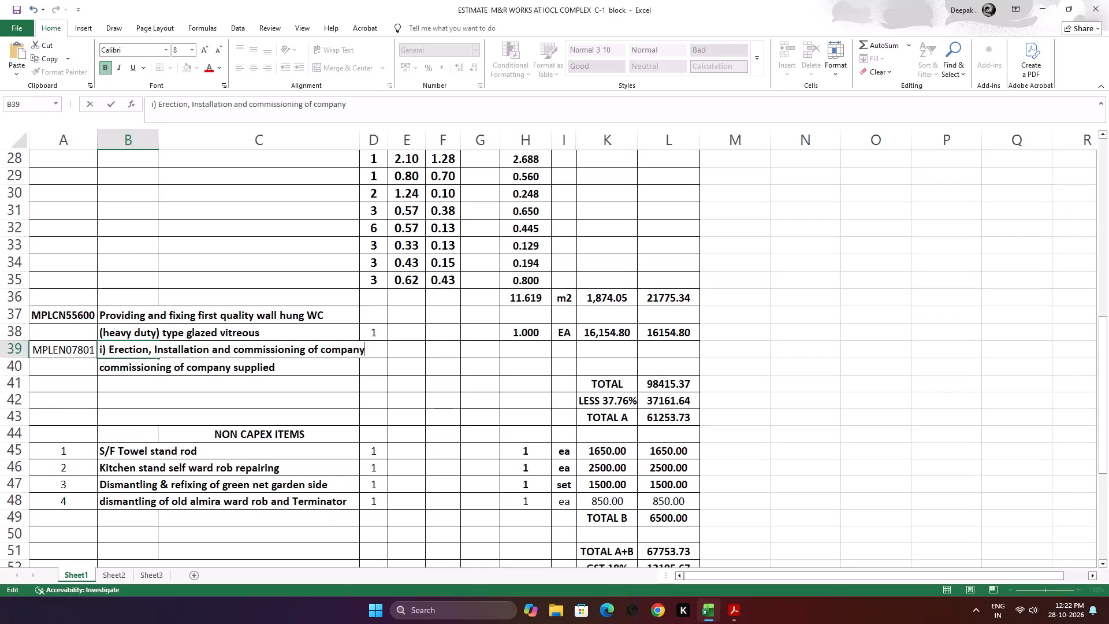
{"action": "left_click", "coordinate": [207, 370]}
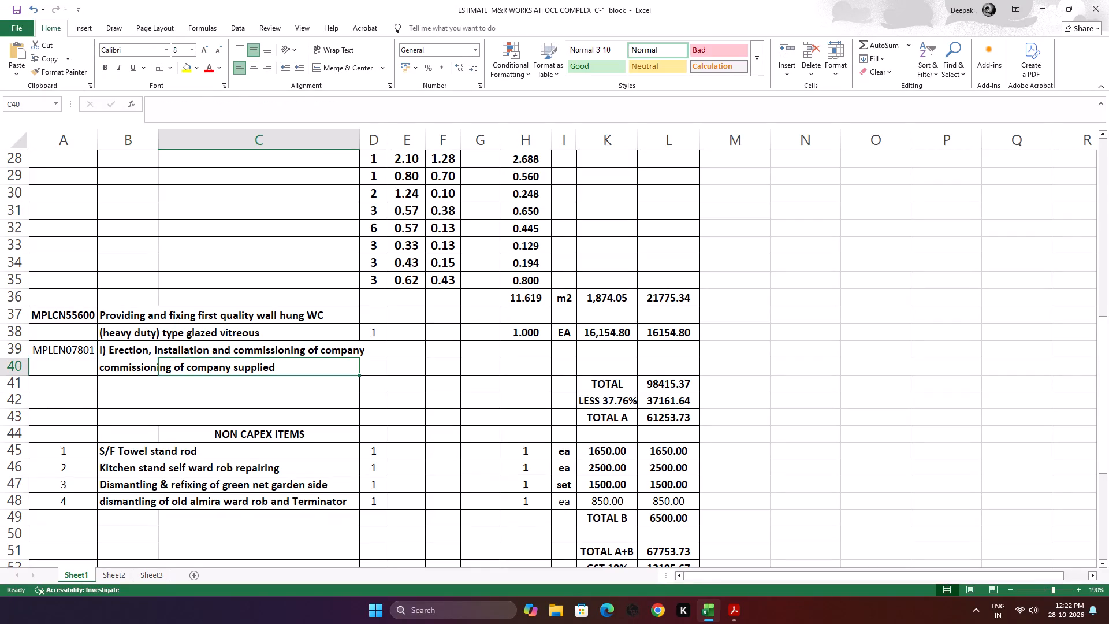
Remove the duplicated words "commissioning of company" from B40, keeping only "supplied".
{"action": "double_click", "coordinate": [152, 363]}
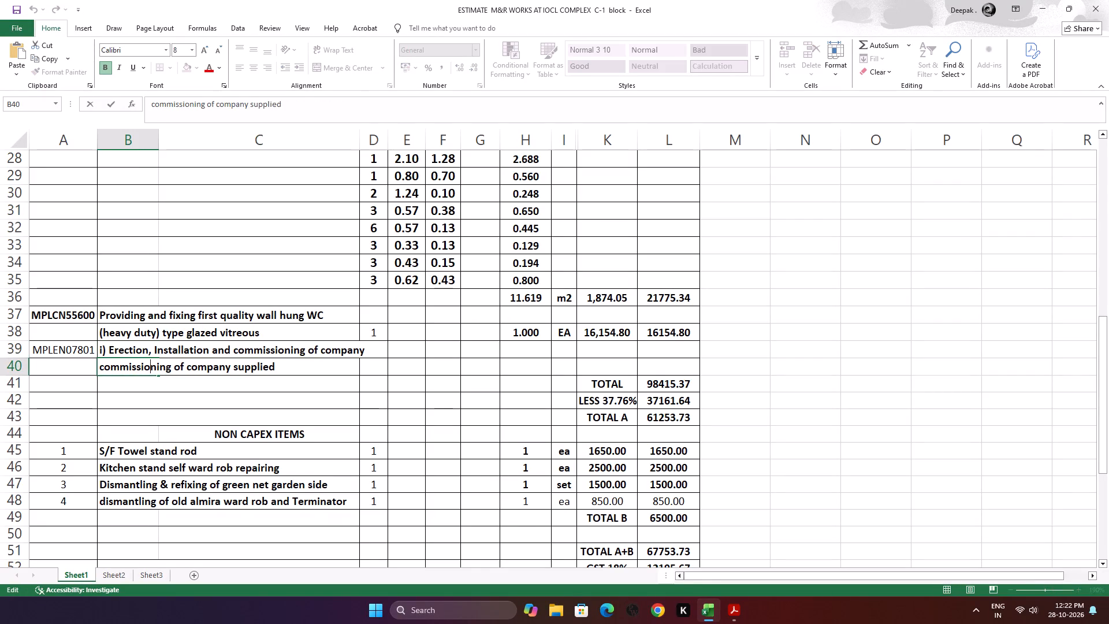
{"action": "key", "text": "Right"}
{"action": "key", "text": "Right"}
{"action": "key", "text": "Right"}
{"action": "key", "text": "Right"}
{"action": "key", "text": "Right"}
{"action": "key", "text": "Right"}
{"action": "key", "text": "Right"}
{"action": "key", "text": "Right"}
{"action": "key", "text": "Right"}
{"action": "key", "text": "Right"}
{"action": "key", "text": "Right"}
{"action": "key", "text": "Right"}
{"action": "key", "text": "Right"}
{"action": "key", "text": "Right"}
{"action": "key", "text": "Right"}
{"action": "key", "text": "Right"}
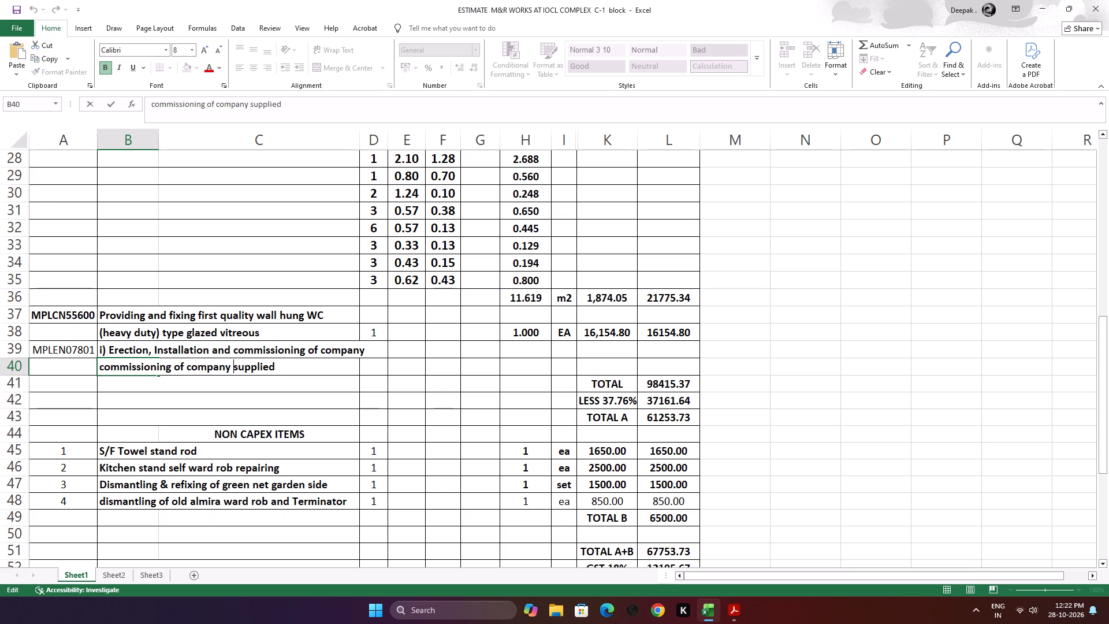
{"action": "key", "text": "Left"}
{"action": "key", "text": "BackSpace"}
{"action": "key", "text": "BackSpace"}
{"action": "key", "text": "BackSpace"}
{"action": "key", "text": "BackSpace"}
{"action": "key", "text": "BackSpace"}
{"action": "key", "text": "BackSpace"}
{"action": "key", "text": "BackSpace"}
{"action": "key", "text": "BackSpace"}
{"action": "key", "text": "BackSpace"}
{"action": "key", "text": "BackSpace"}
{"action": "key", "text": "BackSpace"}
{"action": "key", "text": "BackSpace"}
{"action": "key", "text": "BackSpace"}
{"action": "key", "text": "BackSpace"}
{"action": "key", "text": "BackSpace"}
{"action": "key", "text": "BackSpace"}
{"action": "key", "text": "BackSpace"}
{"action": "key", "text": "BackSpace"}
{"action": "key", "text": "BackSpace"}
{"action": "key", "text": "BackSpace"}
{"action": "key", "text": "BackSpace"}
{"action": "key", "text": "BackSpace"}
{"action": "key", "text": "BackSpace"}
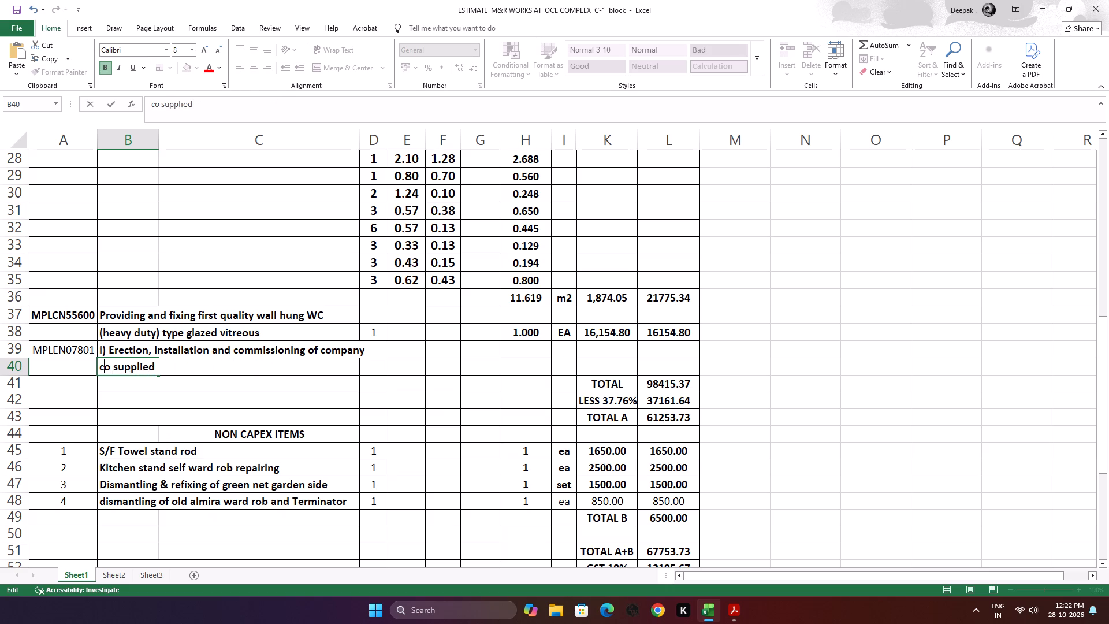
{"action": "key", "text": "BackSpace"}
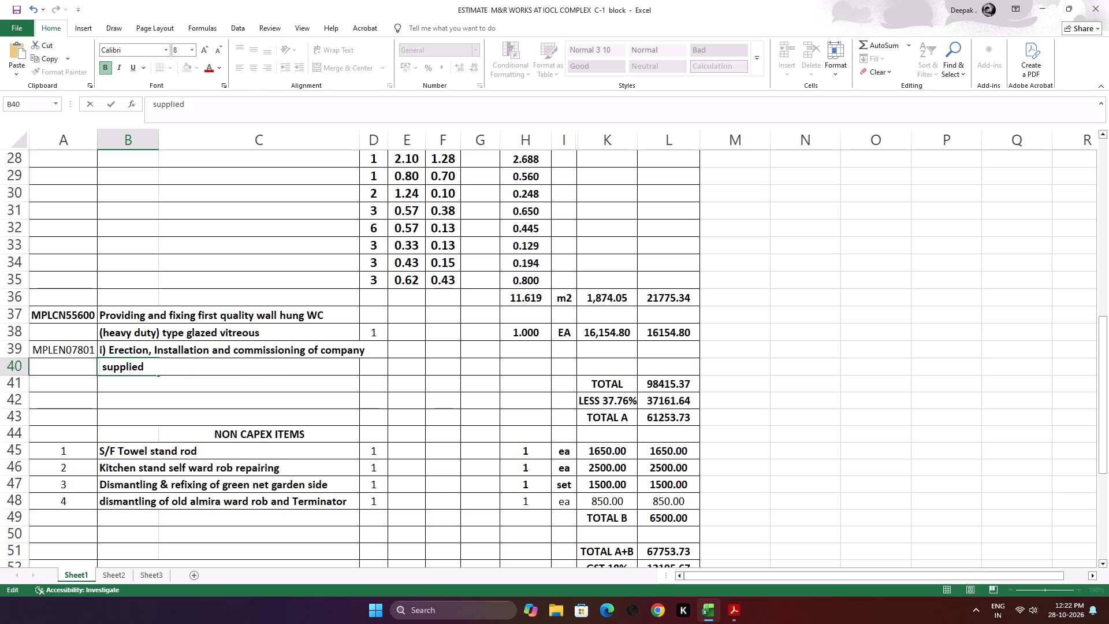
Continue the description in B40 after "supplied" with "yard light pole with ioc logo".
{"action": "key", "text": "Right"}
{"action": "key", "text": "Right"}
{"action": "key", "text": "Right"}
{"action": "key", "text": "Right"}
{"action": "key", "text": "Right"}
{"action": "key", "text": "Right"}
{"action": "key", "text": "Right"}
{"action": "key", "text": "Right"}
{"action": "key", "text": "Right"}
{"action": "key", "text": "space"}
{"action": "key", "text": "y"}
{"action": "type", "text": "ard"}
{"action": "key", "text": "space"}
{"action": "type", "text": "li"}
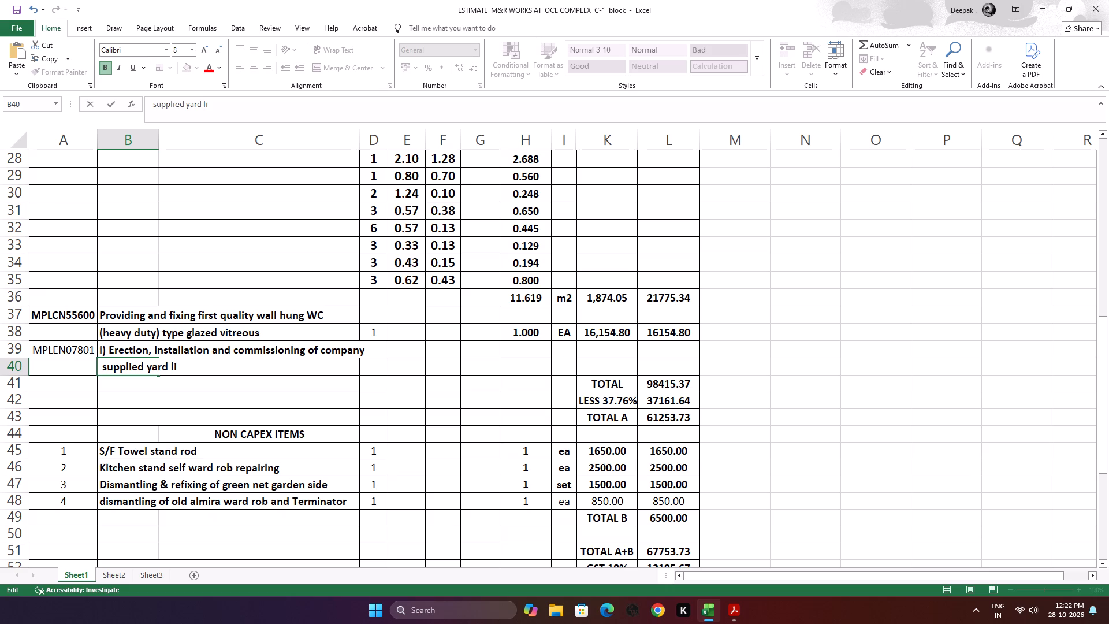
{"action": "type", "text": "ght"}
{"action": "key", "text": "space"}
{"action": "type", "text": "pole"}
{"action": "key", "text": "space"}
{"action": "type", "text": "with"}
{"action": "key", "text": "space"}
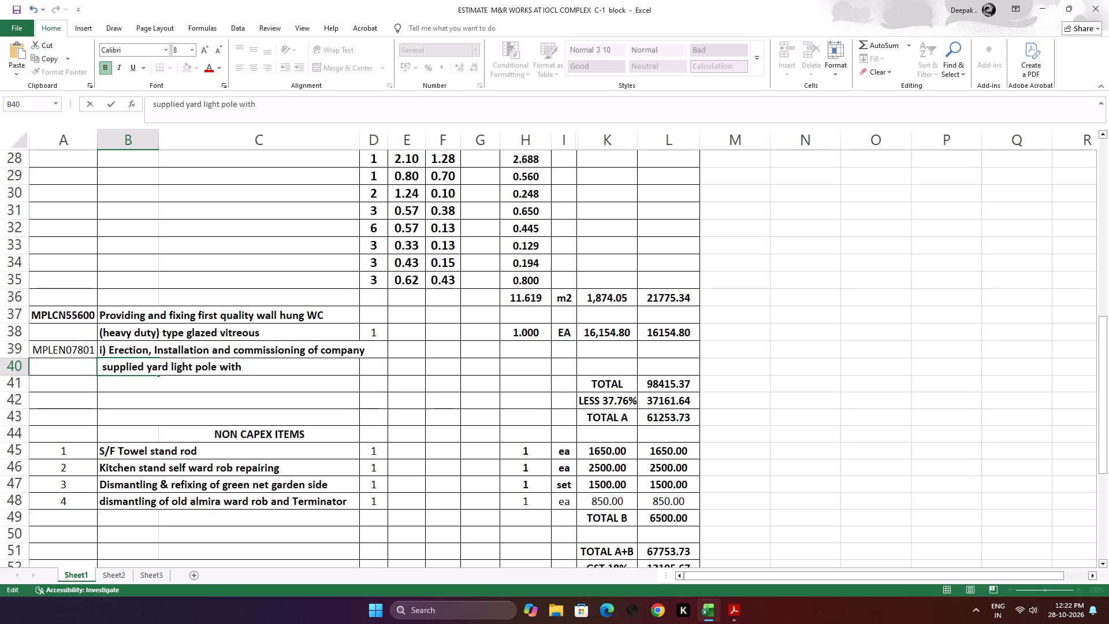
{"action": "type", "text": "ioc logo"}
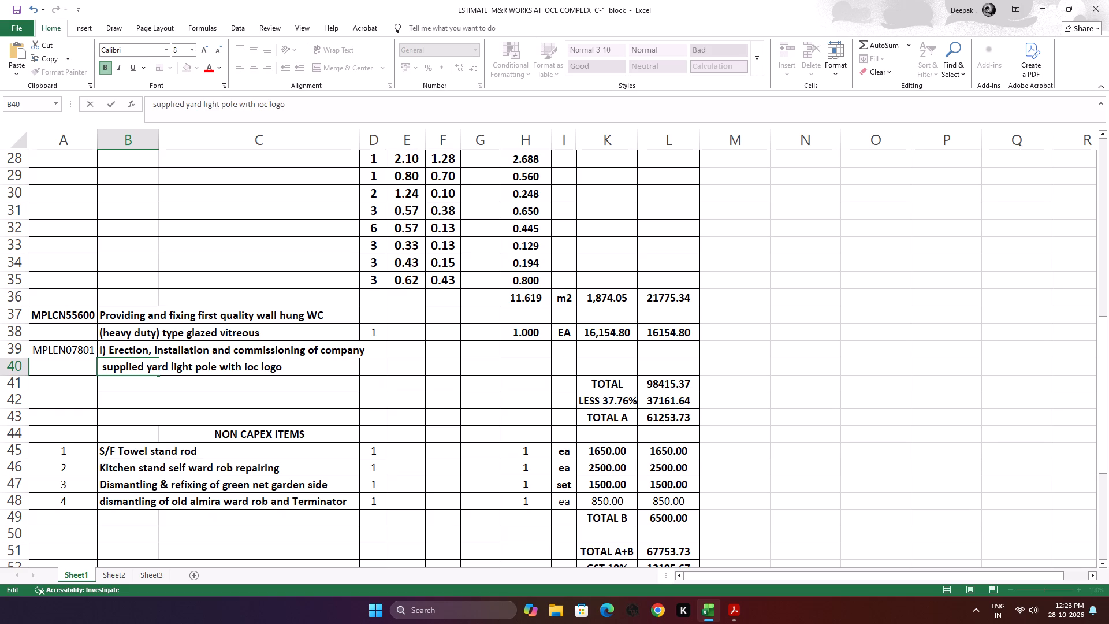
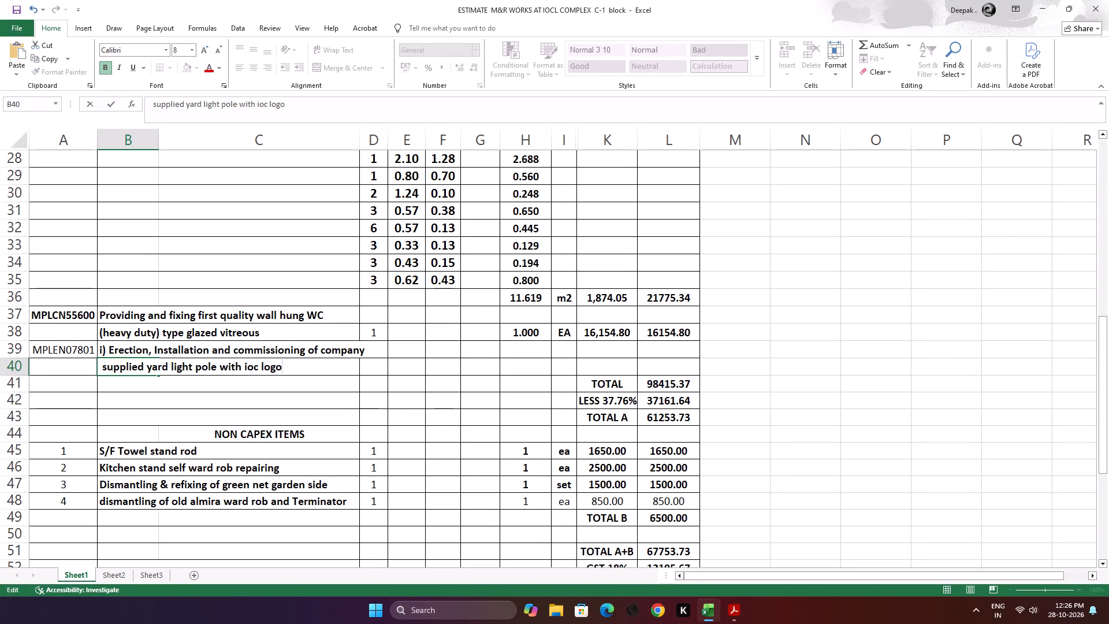
Widen column C slightly so the yard light pole description in row 39 fits before column D.
{"action": "left_click", "coordinate": [336, 202]}
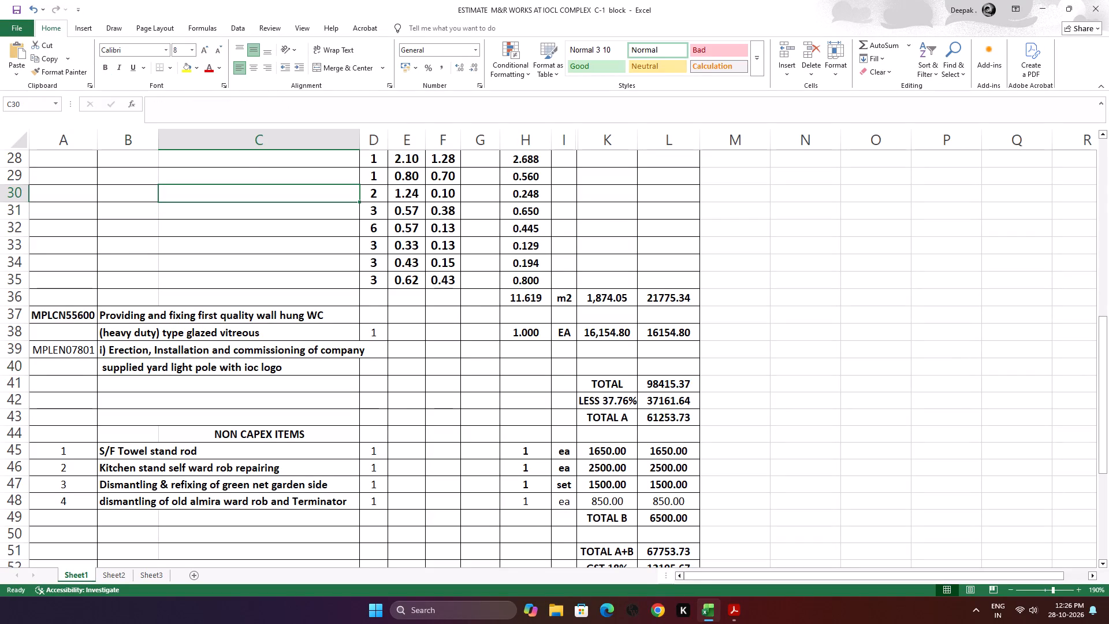
{"action": "left_click_drag", "start_coordinate": [363, 146], "coordinate": [366, 146]}
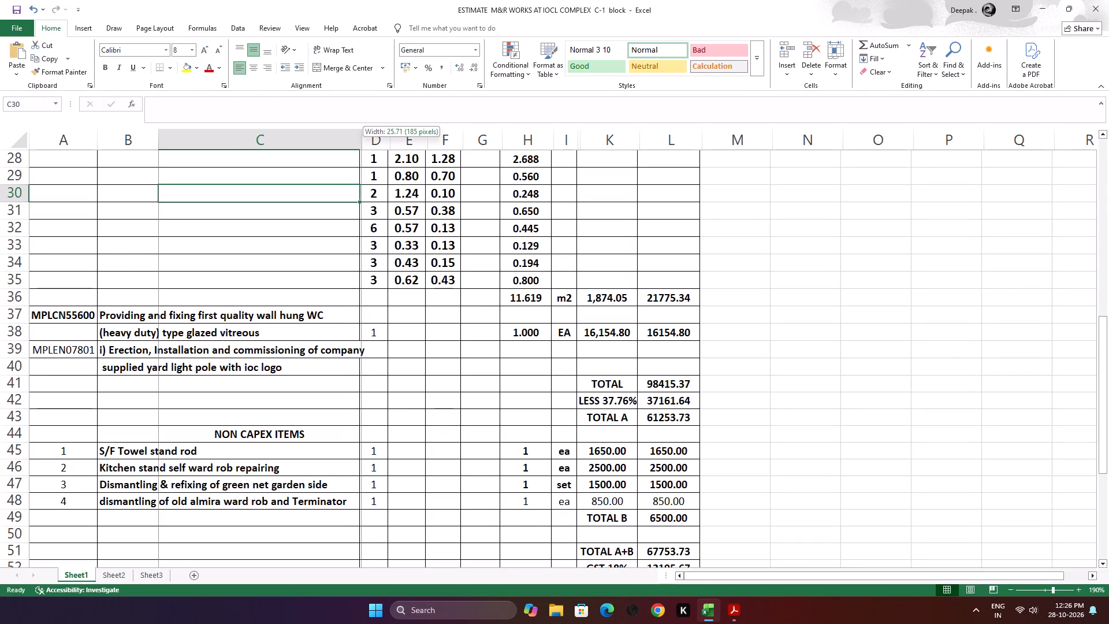
{"action": "left_click_drag", "start_coordinate": [366, 146], "coordinate": [369, 147]}
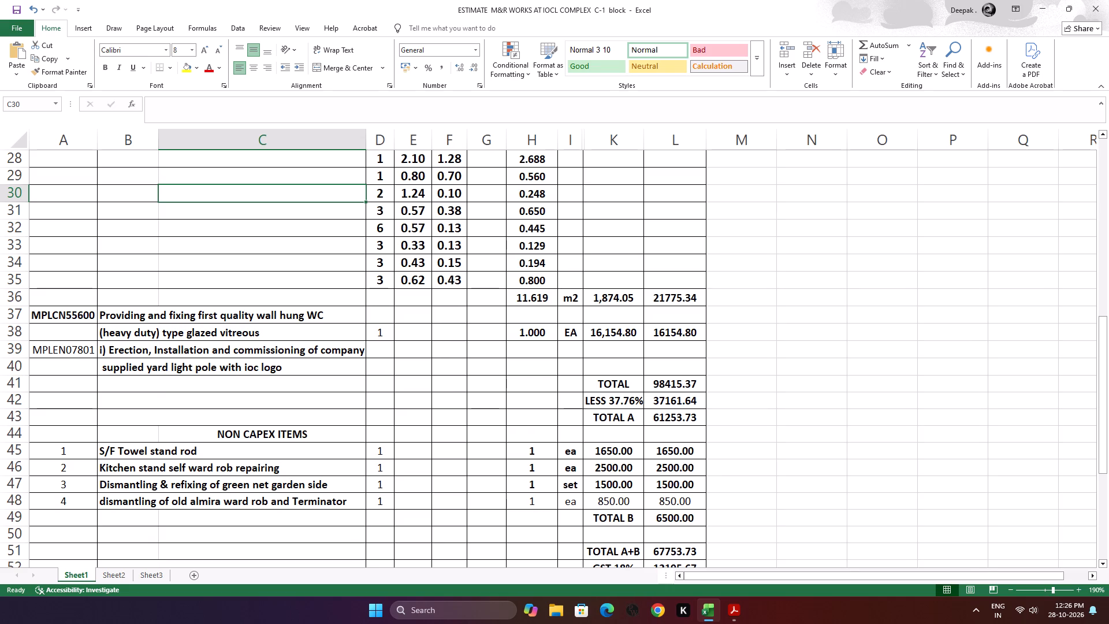
Enter a quantity of 1 in D40 for the yard light pole item.
{"action": "left_click", "coordinate": [389, 366]}
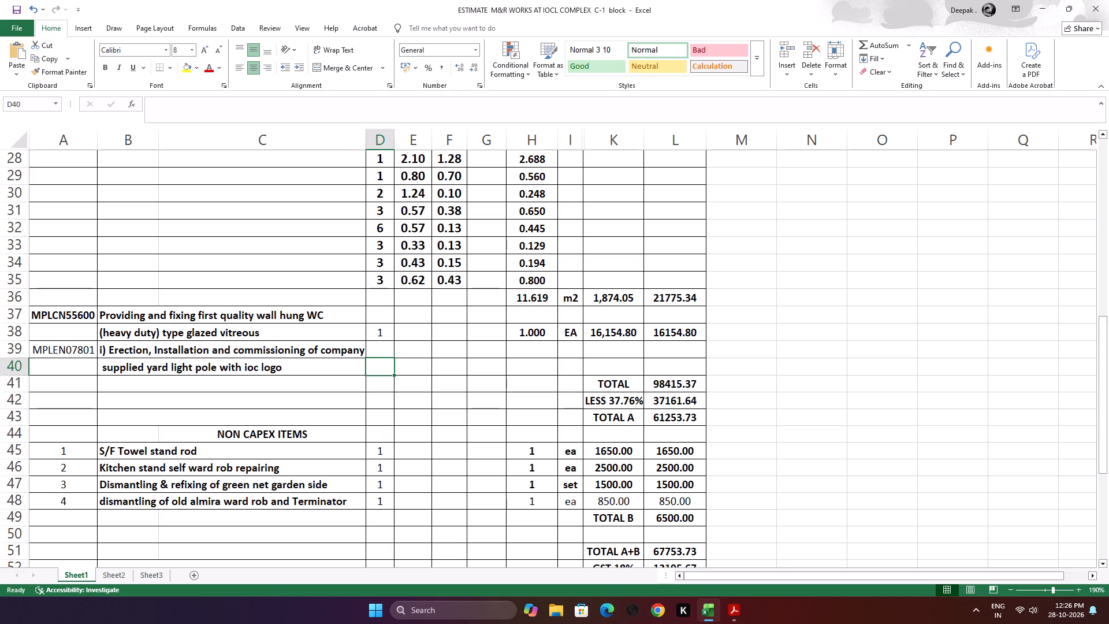
{"action": "key", "text": "1"}
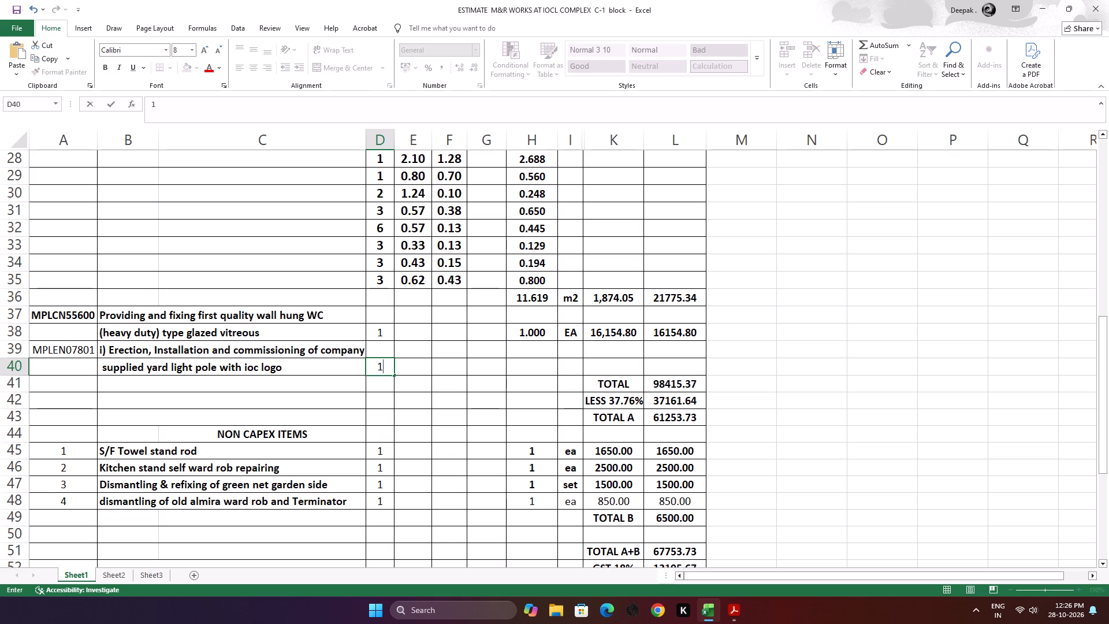
{"action": "key", "text": "Right"}
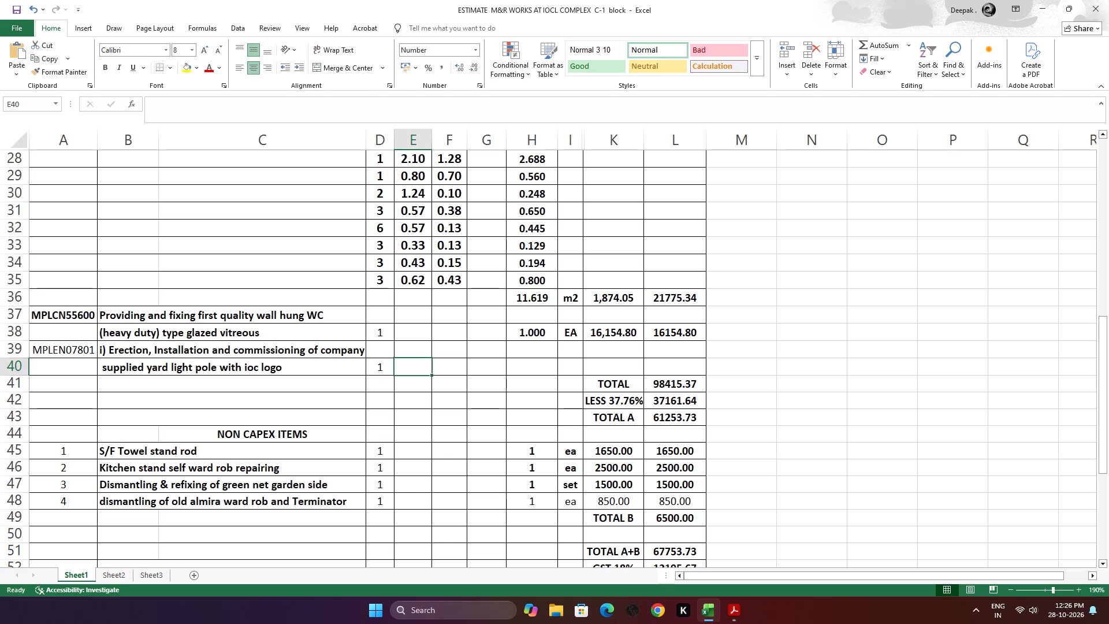
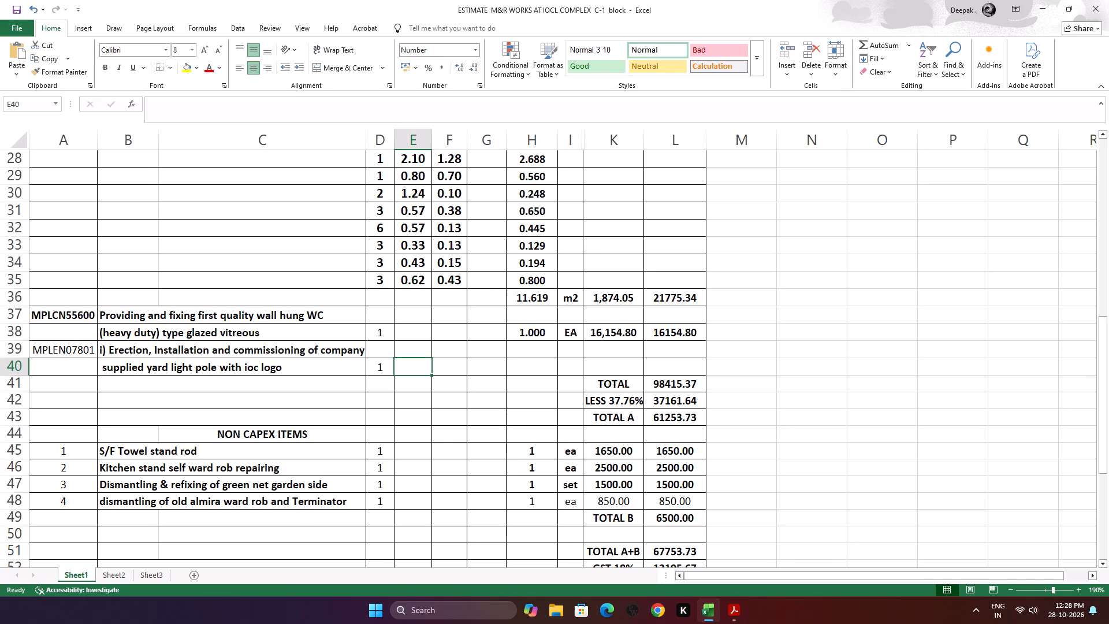
Enter 1 as the yard light pole item's quantity in H40 and 1 in its unit cell I40.
{"action": "left_click", "coordinate": [552, 367]}
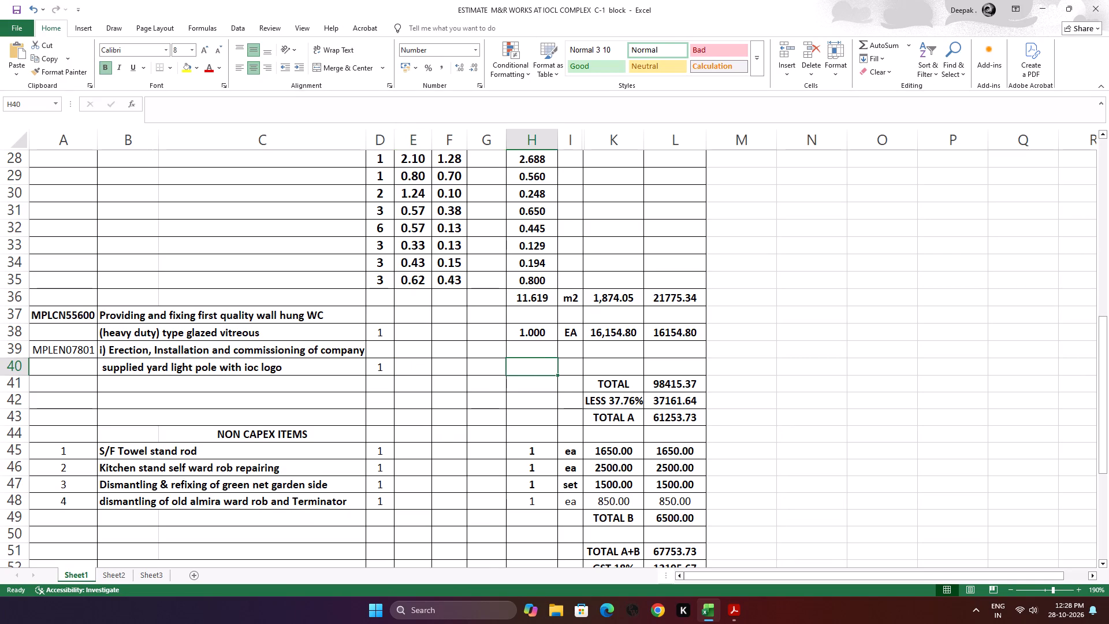
{"action": "key", "text": "1"}
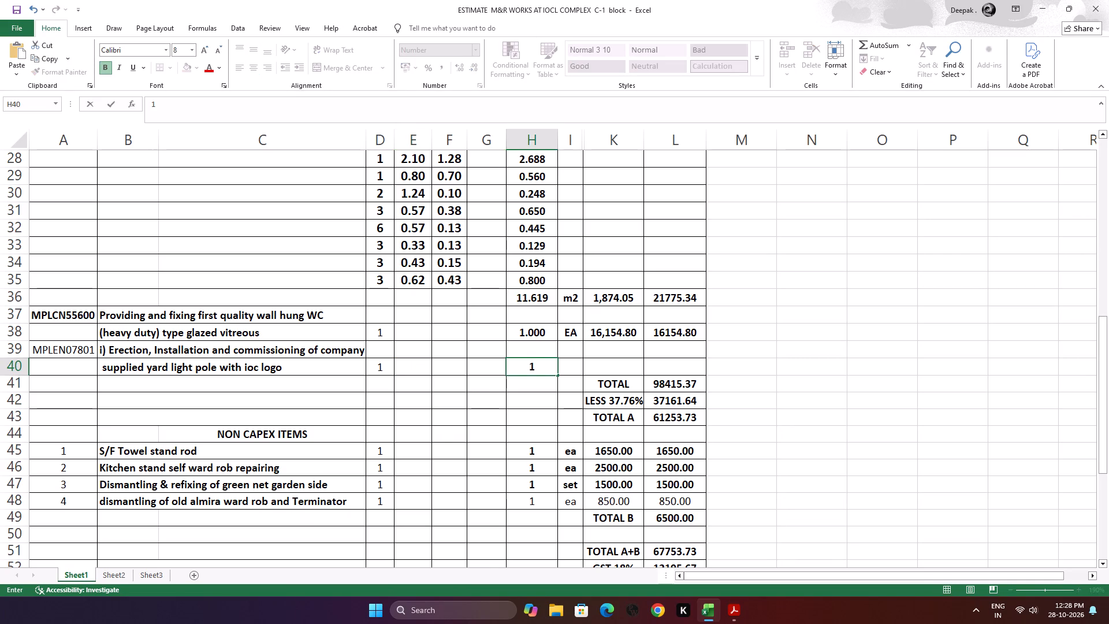
{"action": "left_click", "coordinate": [574, 366]}
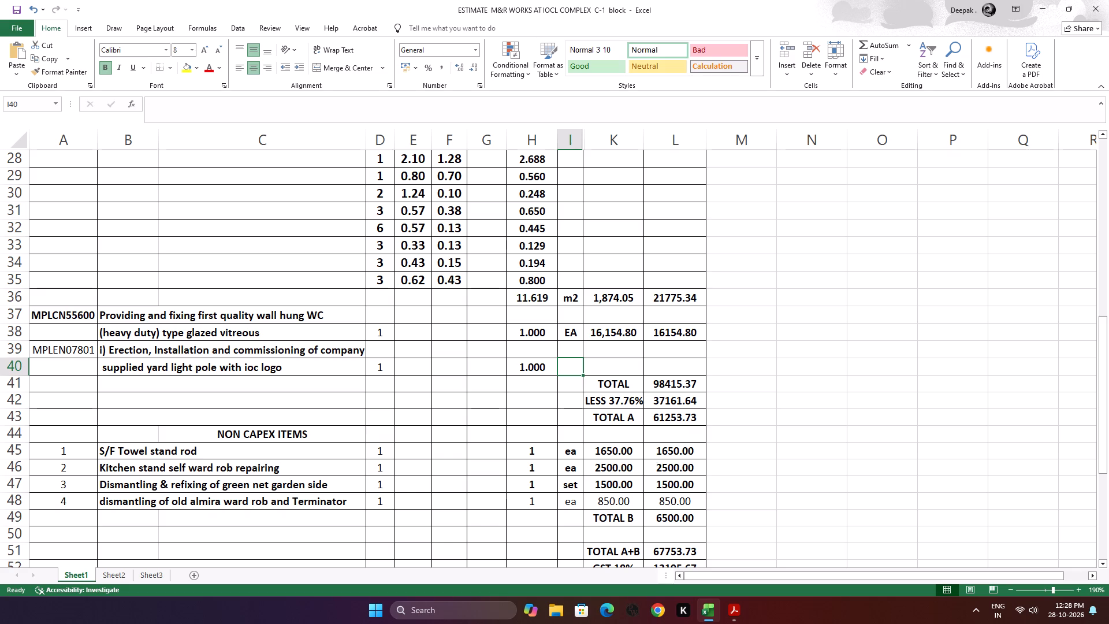
{"action": "key", "text": "1"}
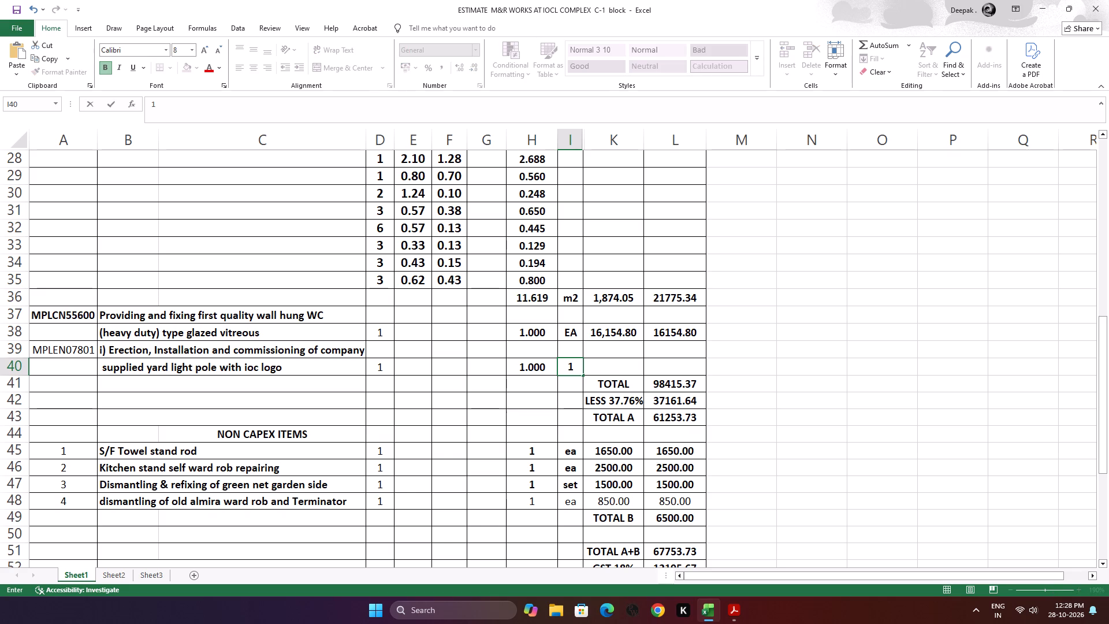
Copy the MPLEN07801 rate of 5,750.39 from the SOR JODHPUR DO 25-28 PDF into rate cell K40 of the Excel estimate.
{"action": "left_click", "coordinate": [609, 369]}
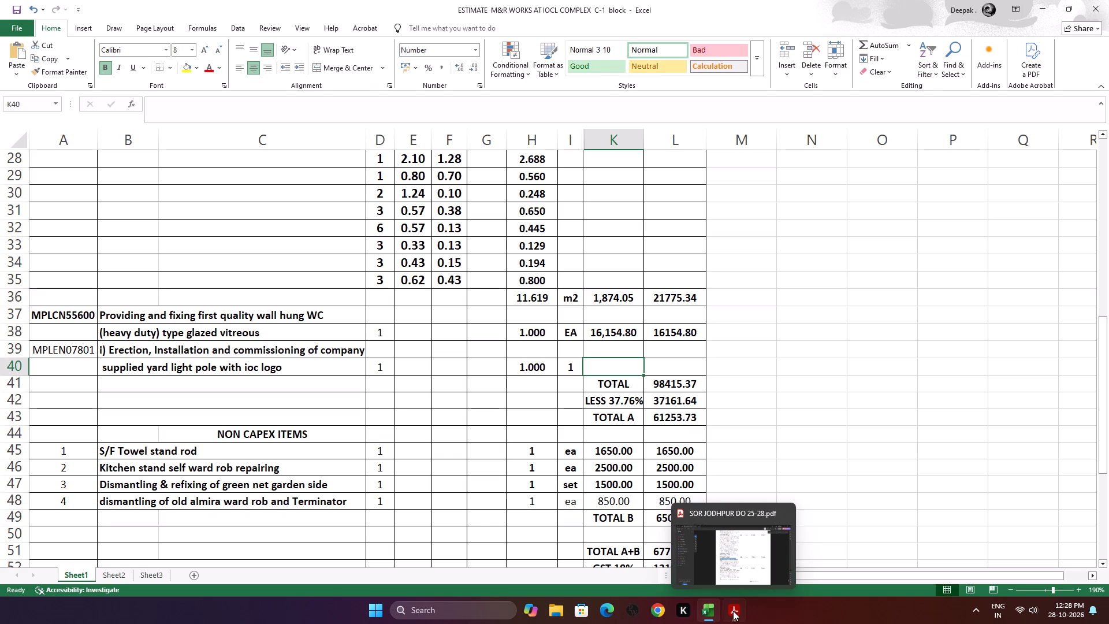
{"action": "left_click", "coordinate": [749, 563]}
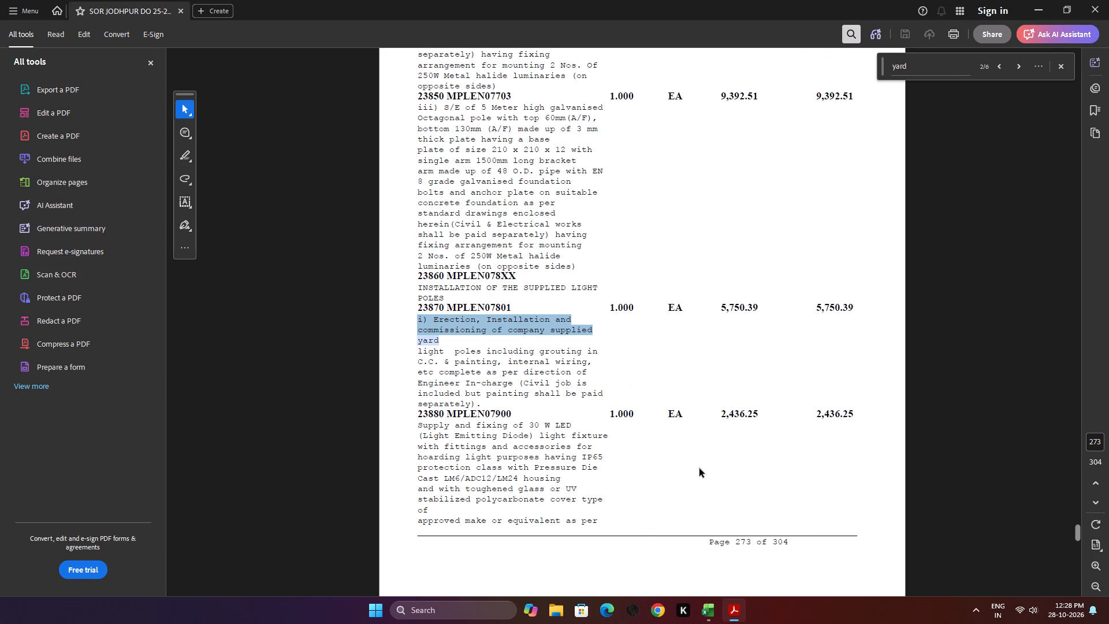
{"action": "double_click", "coordinate": [741, 309]}
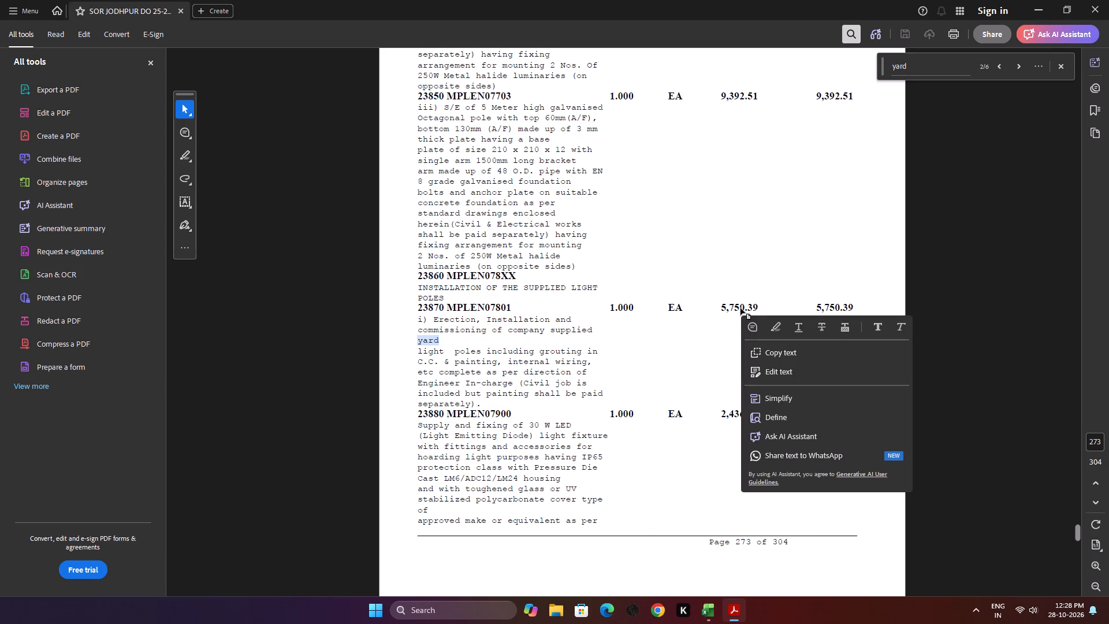
{"action": "key", "text": "ctrl+c"}
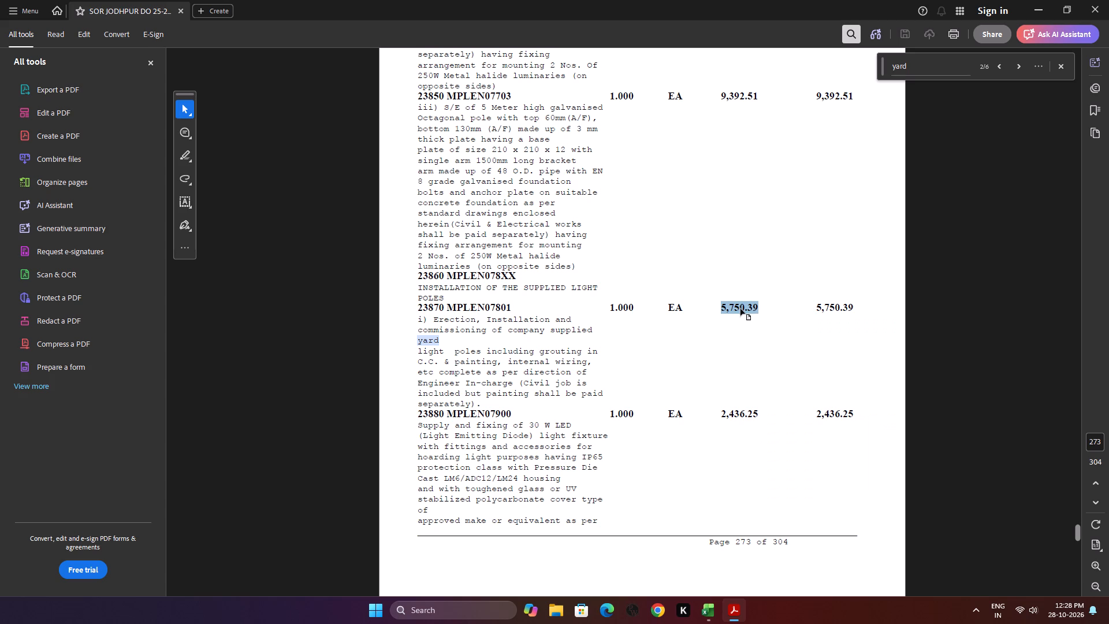
{"action": "left_click", "coordinate": [705, 558]}
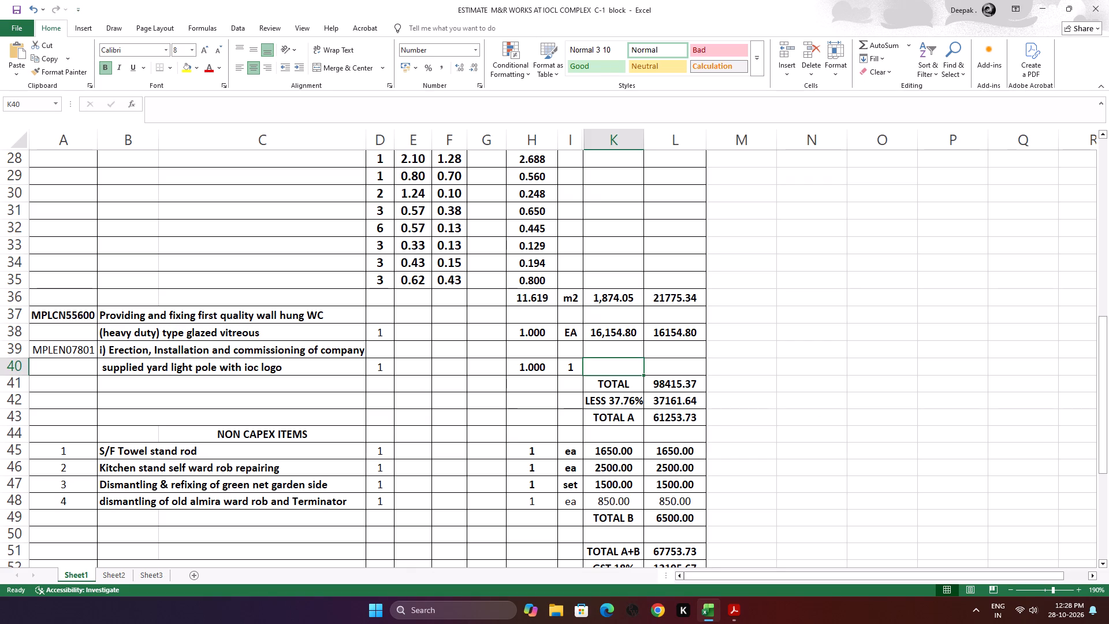
{"action": "key", "text": "ctrl+v"}
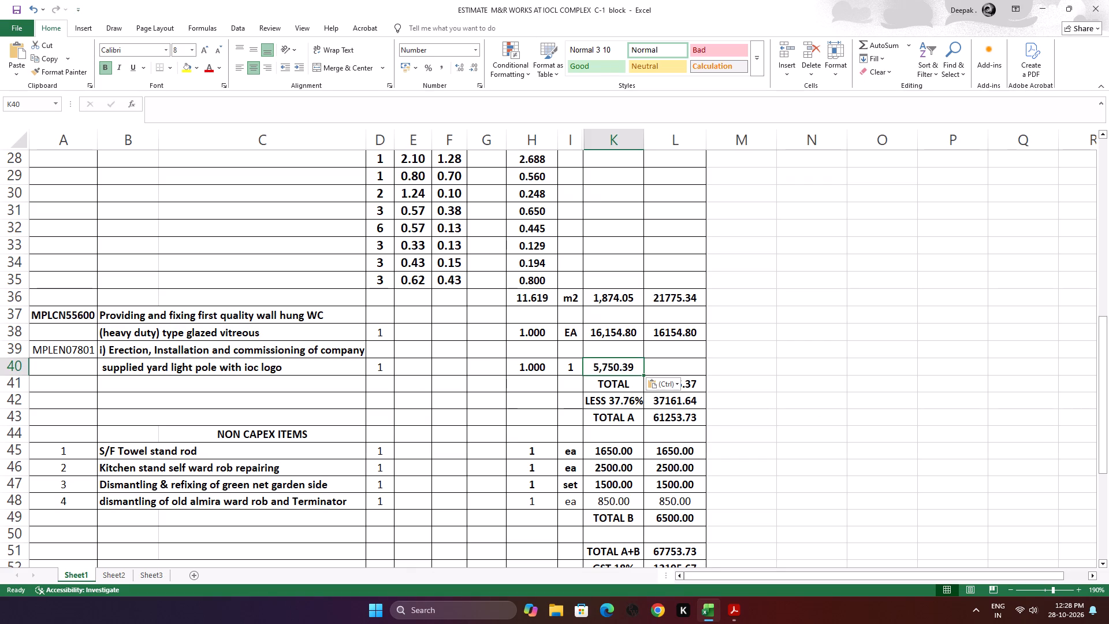
Calculate the yard light pole amount in L40 with the formula =K40*H40.
{"action": "key", "text": "Right"}
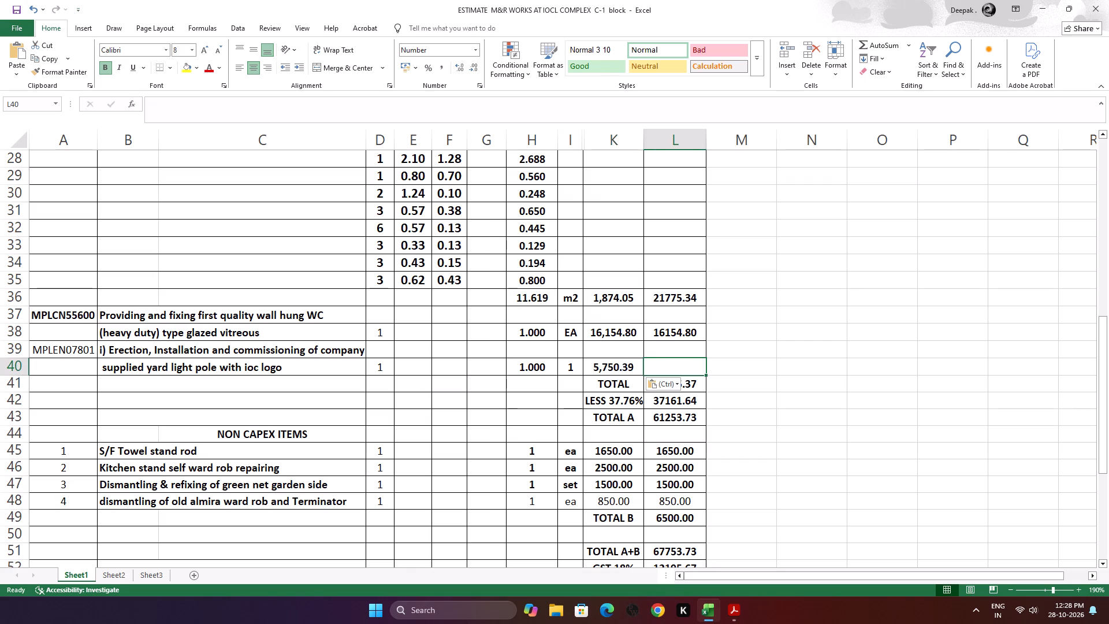
{"action": "key", "text": "equal"}
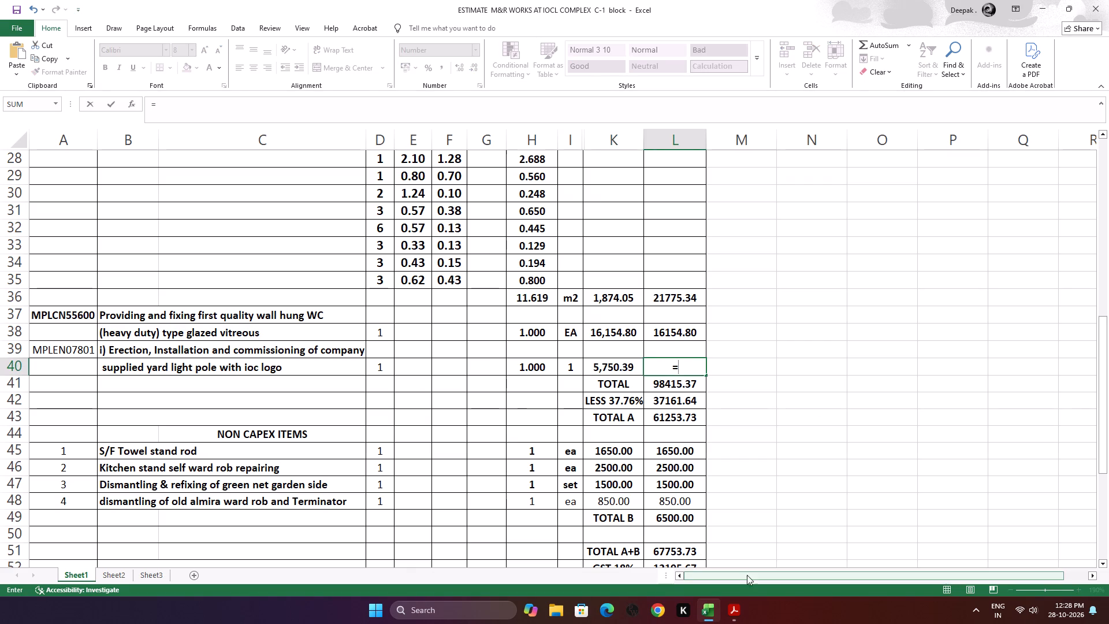
{"action": "left_click", "coordinate": [623, 368]}
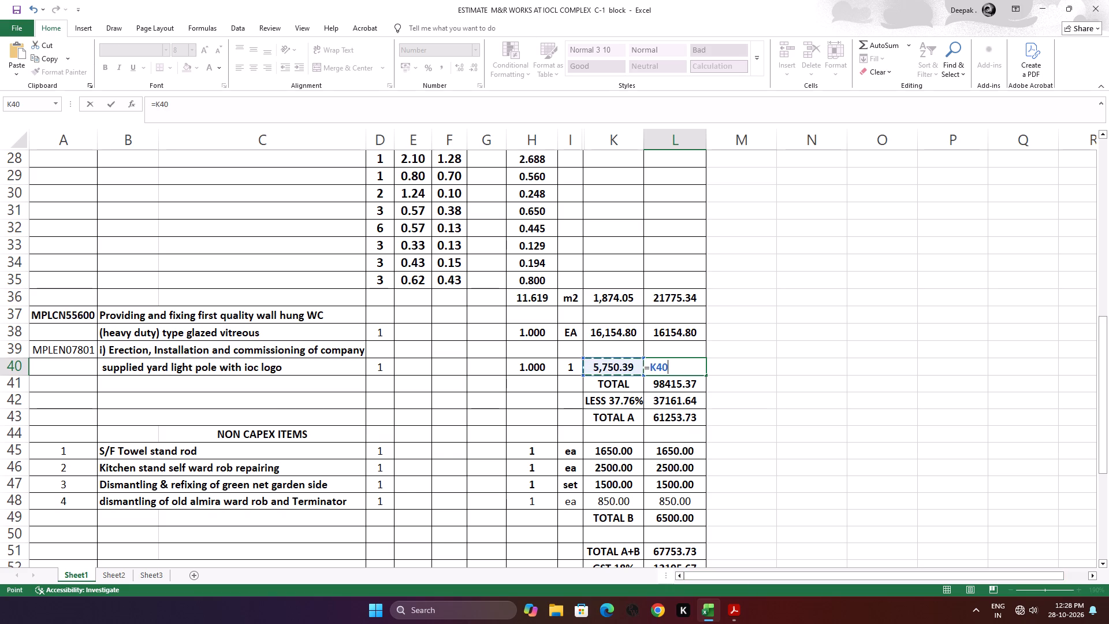
{"action": "key", "text": "shift+asterisk"}
{"action": "left_click", "coordinate": [538, 365]}
{"action": "key", "text": "Return"}
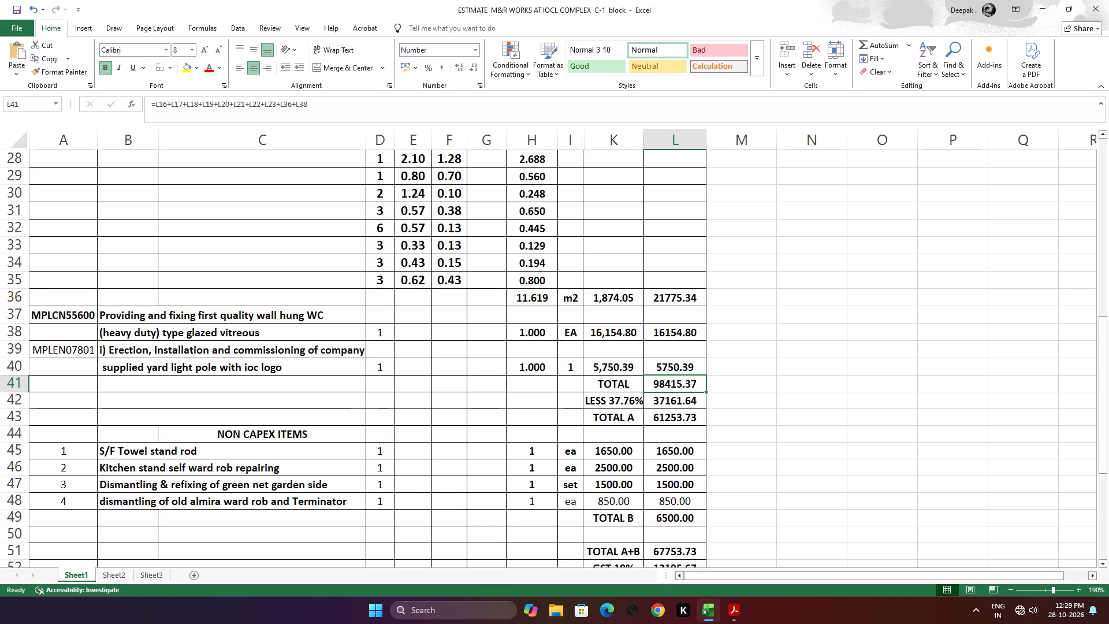
Rebuild the TOTAL formula in L41 as the sum of L16 through L23, L36, L38 and the yard light pole amount L40.
{"action": "scroll", "coordinate": [449, 395], "scroll_direction": "up", "scroll_amount": 1}
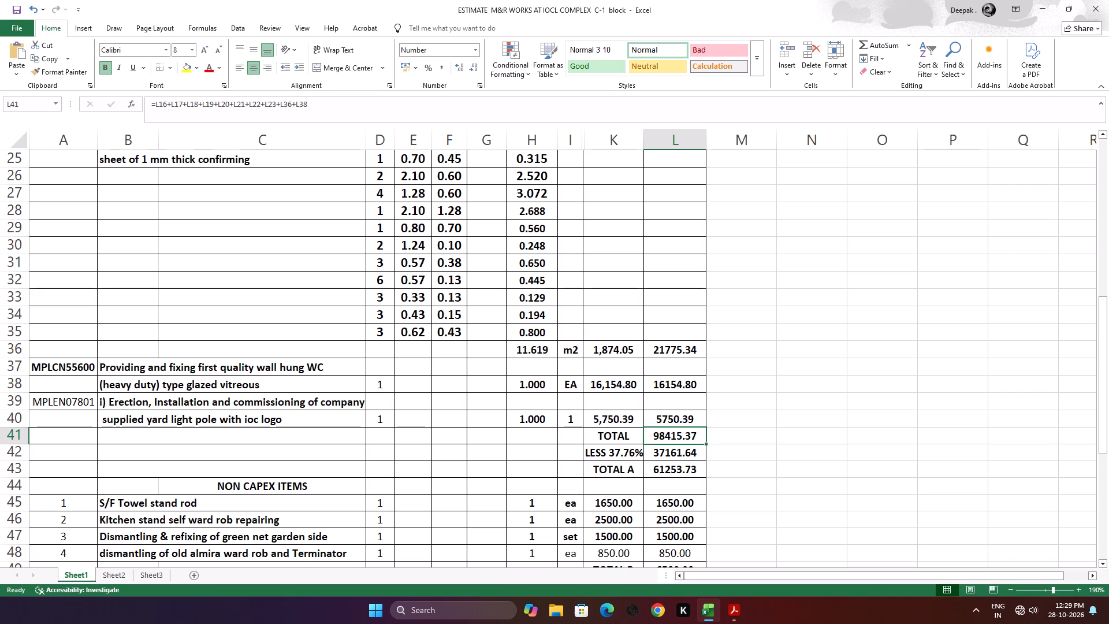
{"action": "key", "text": "equal"}
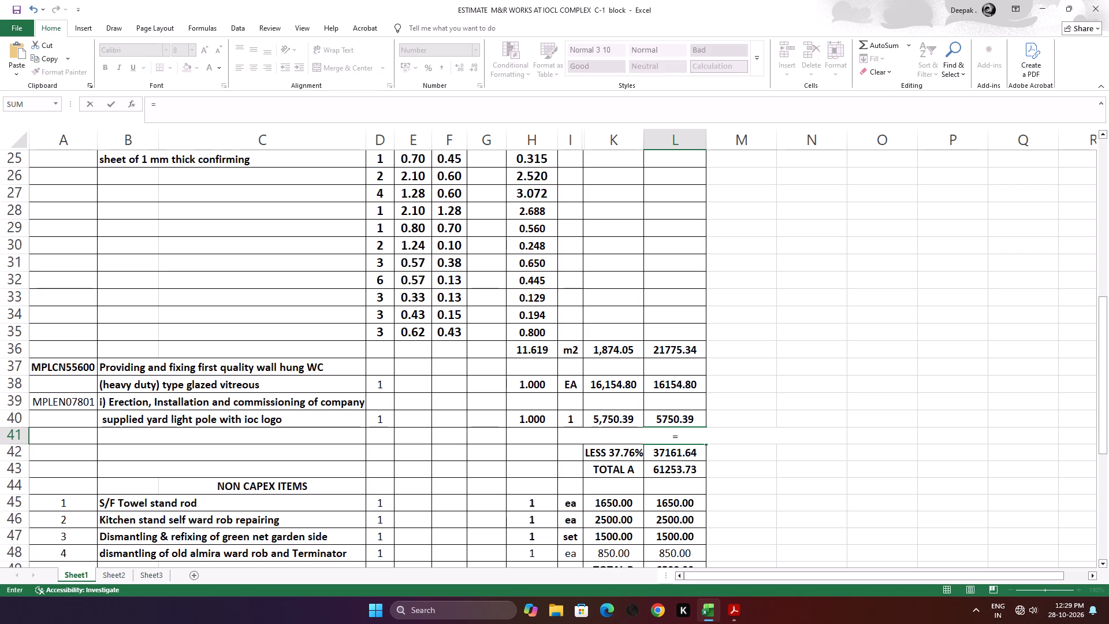
{"action": "scroll", "coordinate": [456, 394], "scroll_direction": "up", "scroll_amount": 1}
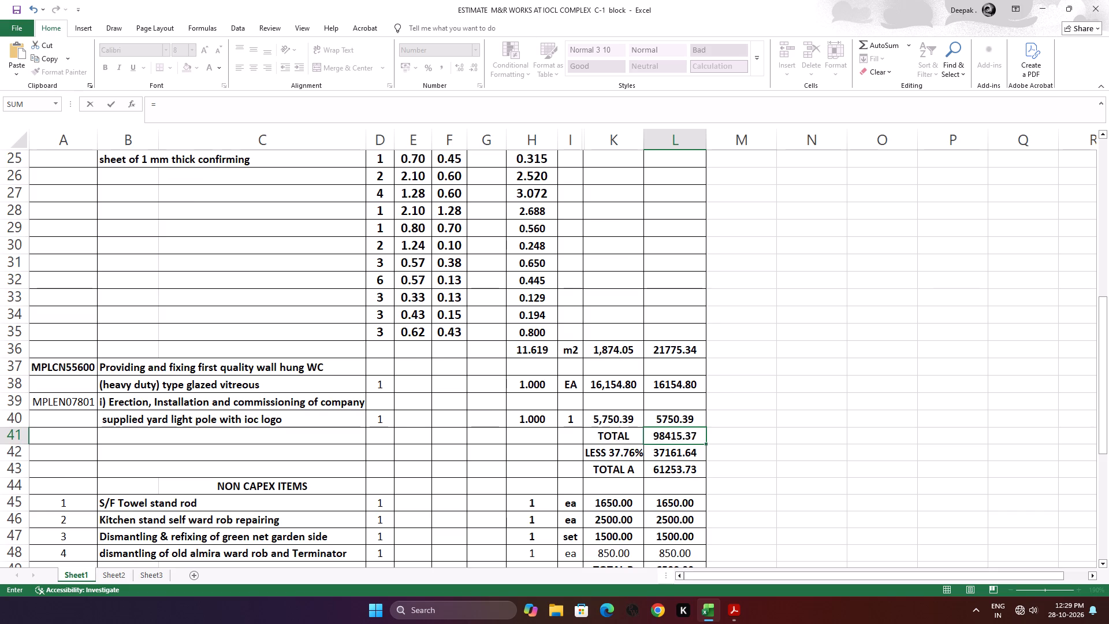
{"action": "scroll", "coordinate": [456, 394], "scroll_direction": "up", "scroll_amount": 9}
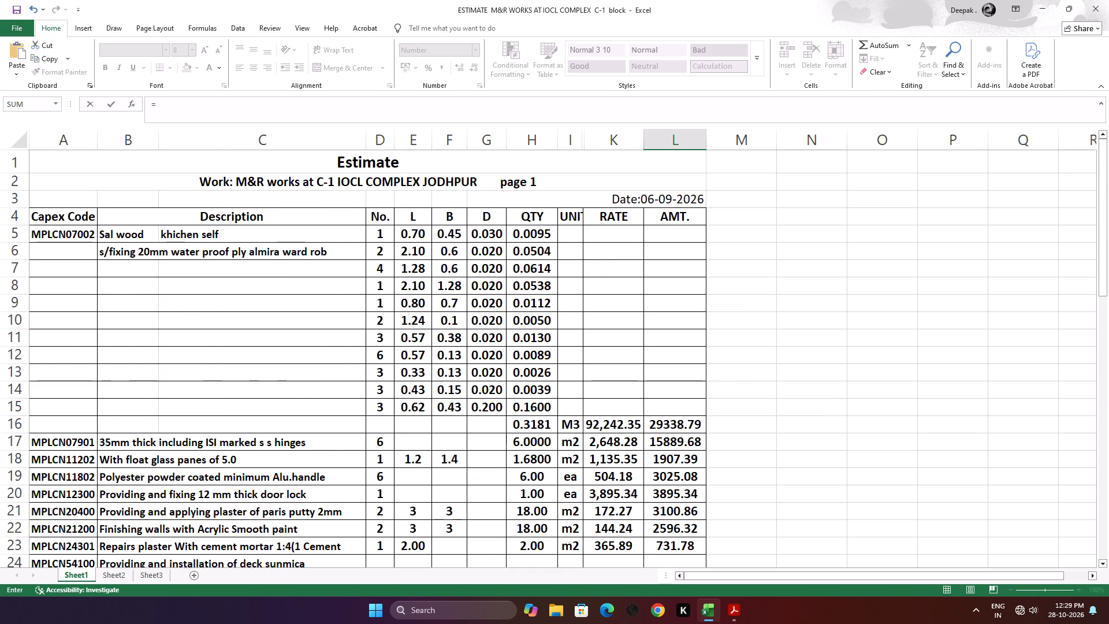
{"action": "scroll", "coordinate": [456, 394], "scroll_direction": "down", "scroll_amount": 4}
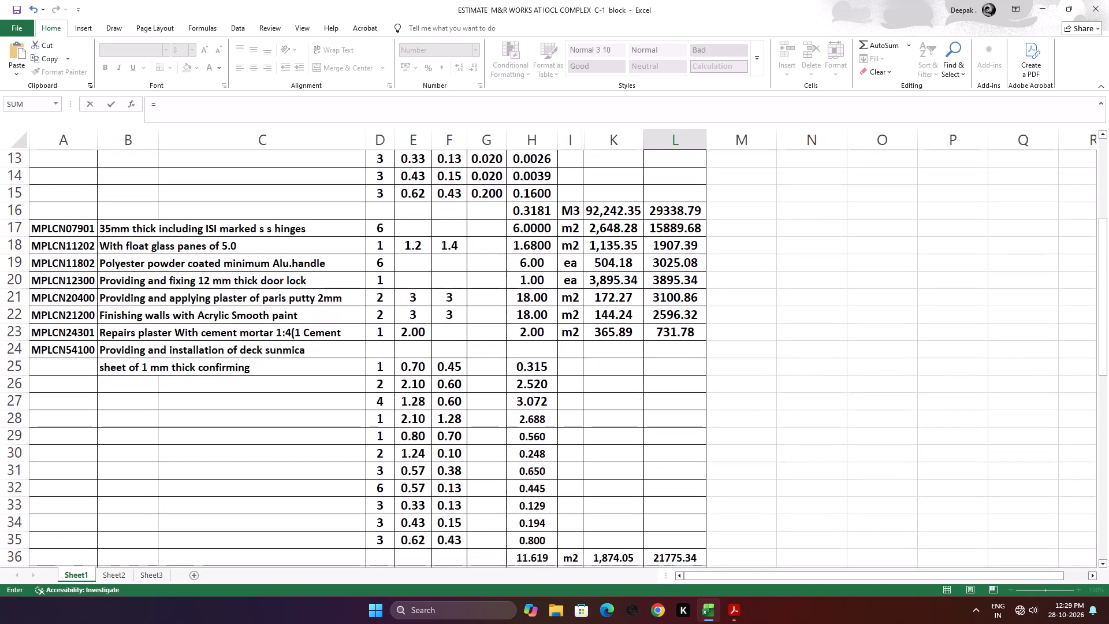
{"action": "left_click", "coordinate": [674, 214]}
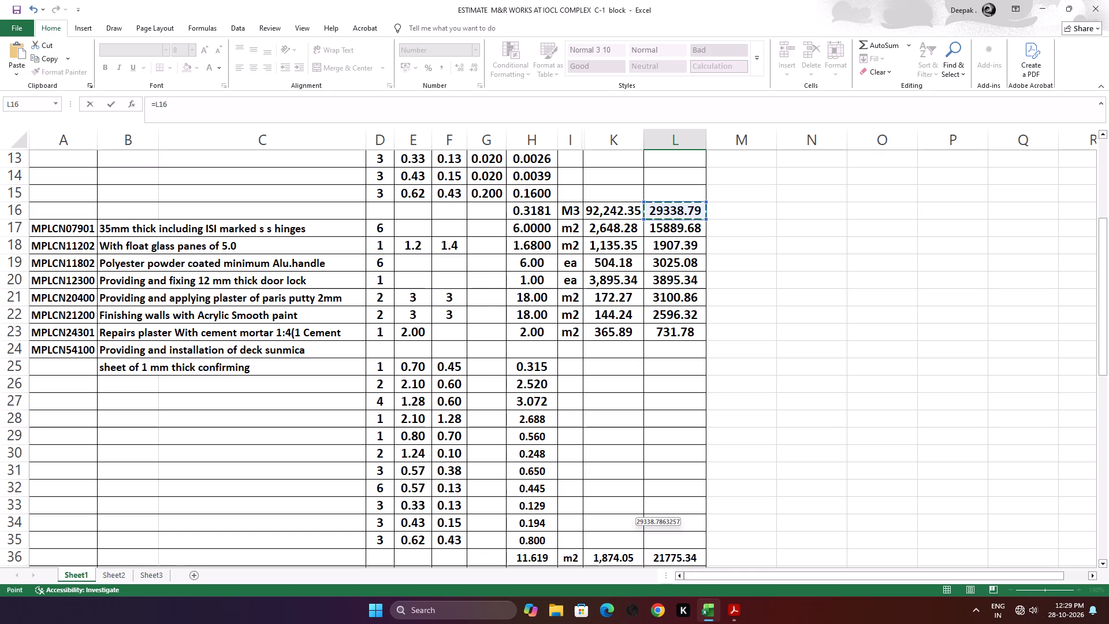
{"action": "key", "text": "plus"}
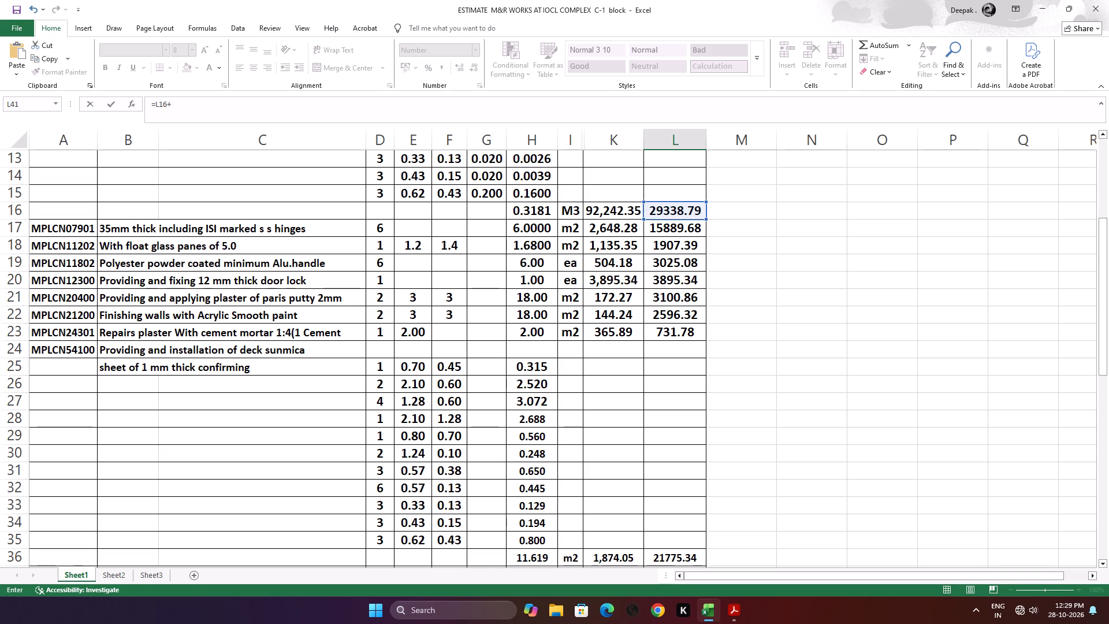
{"action": "left_click", "coordinate": [693, 226]}
{"action": "key", "text": "plus"}
{"action": "left_click", "coordinate": [686, 244]}
{"action": "key", "text": "plus"}
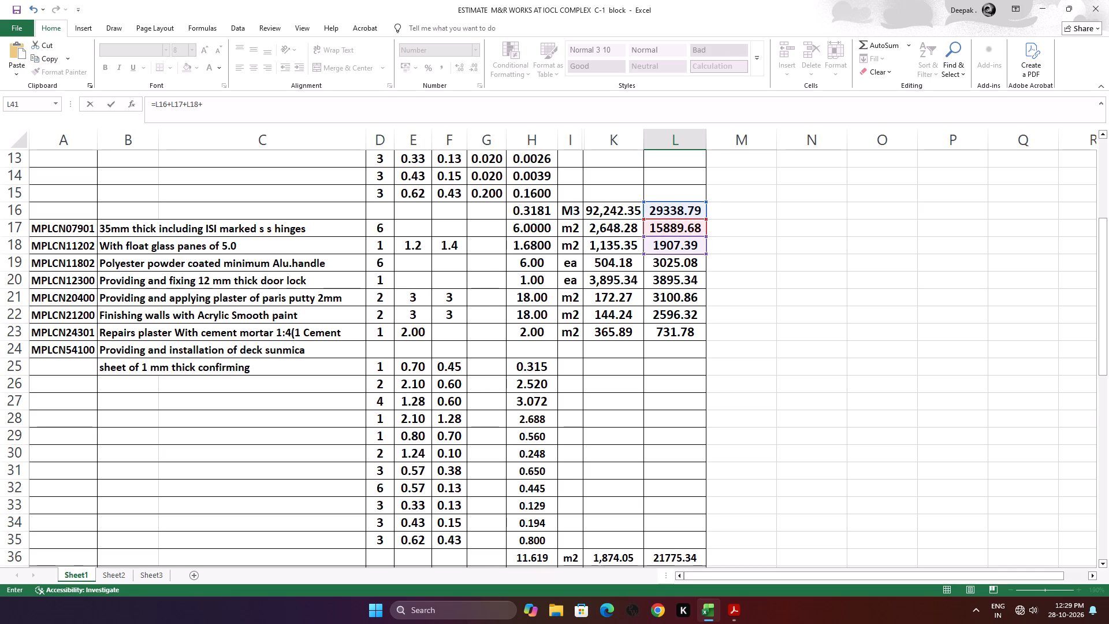
{"action": "left_click", "coordinate": [691, 263]}
{"action": "key", "text": "plus"}
{"action": "left_click", "coordinate": [692, 278]}
{"action": "key", "text": "plus"}
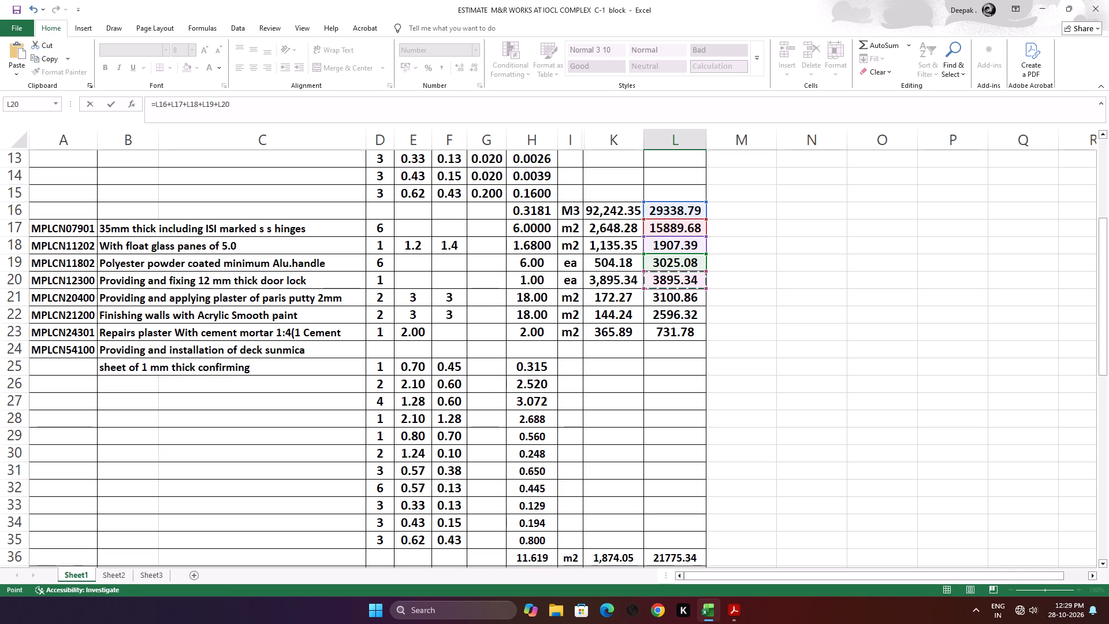
{"action": "left_click", "coordinate": [693, 298]}
{"action": "key", "text": "plus"}
{"action": "left_click", "coordinate": [692, 314]}
{"action": "key", "text": "plus"}
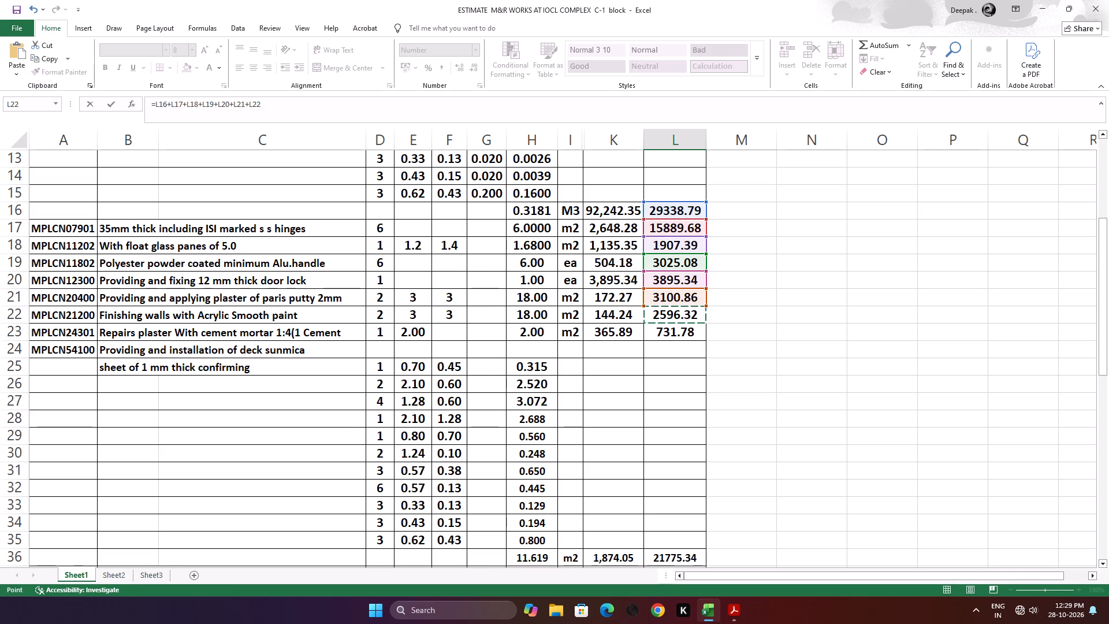
{"action": "left_click", "coordinate": [687, 330]}
{"action": "scroll", "coordinate": [687, 330], "scroll_direction": "down", "scroll_amount": 4}
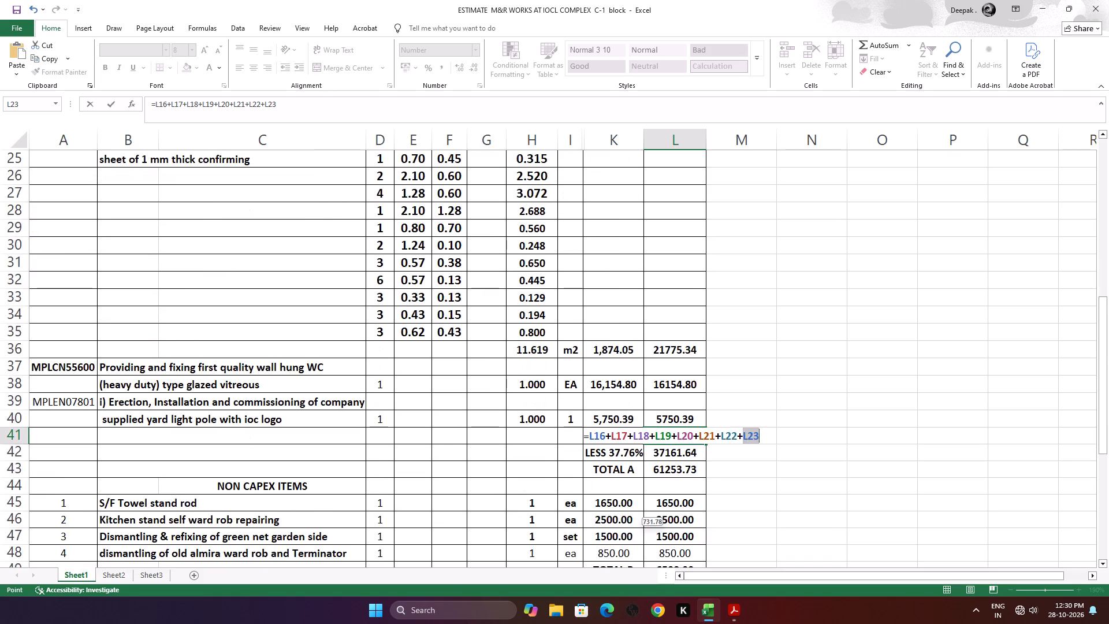
{"action": "scroll", "coordinate": [687, 330], "scroll_direction": "down", "scroll_amount": 3}
{"action": "key", "text": "plus"}
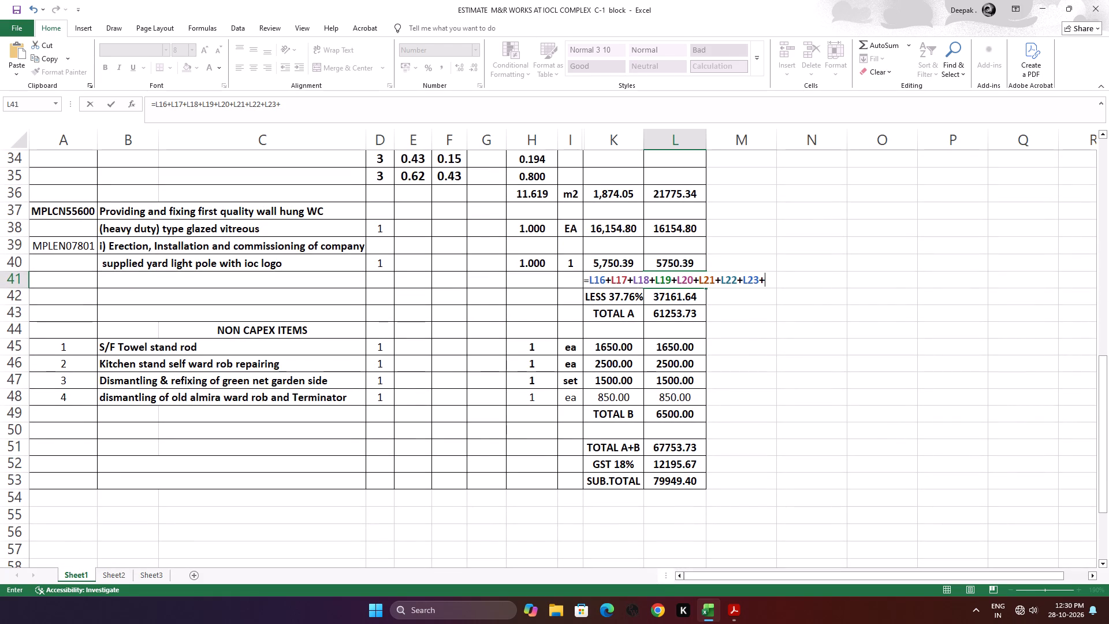
{"action": "left_click", "coordinate": [687, 196]}
{"action": "key", "text": "plus"}
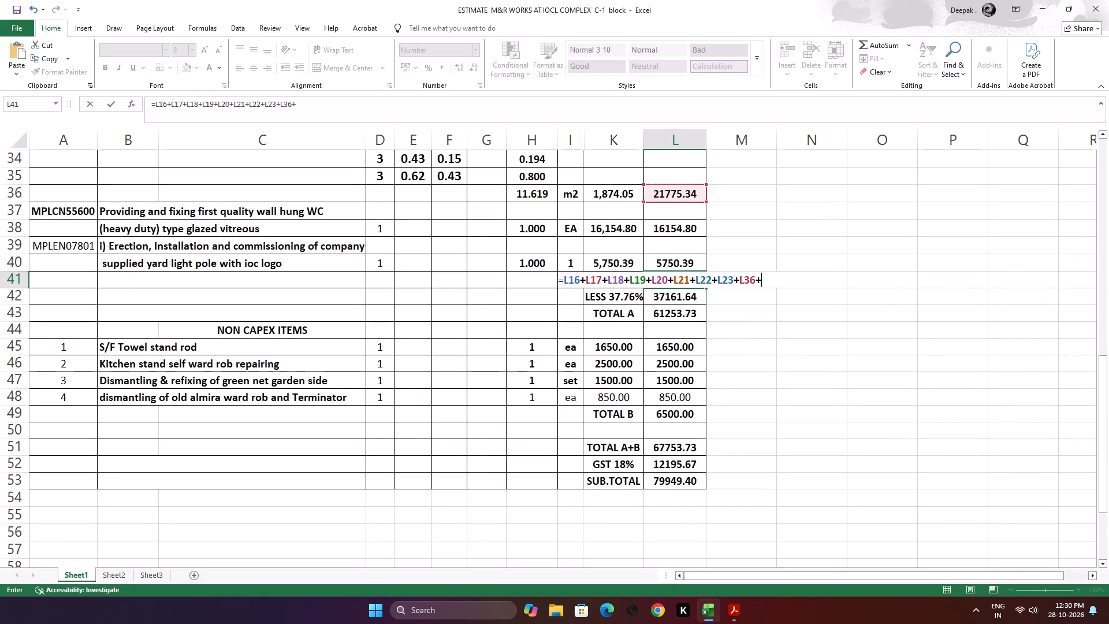
{"action": "left_click", "coordinate": [679, 231]}
{"action": "key", "text": "plus"}
{"action": "left_click", "coordinate": [686, 261]}
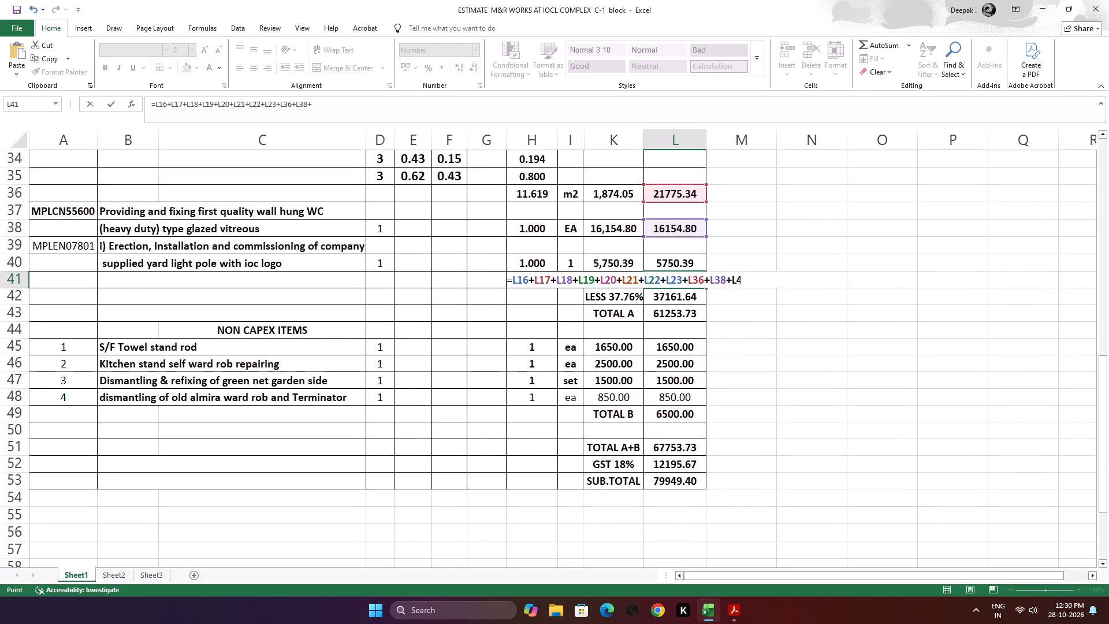
{"action": "key", "text": "Return"}
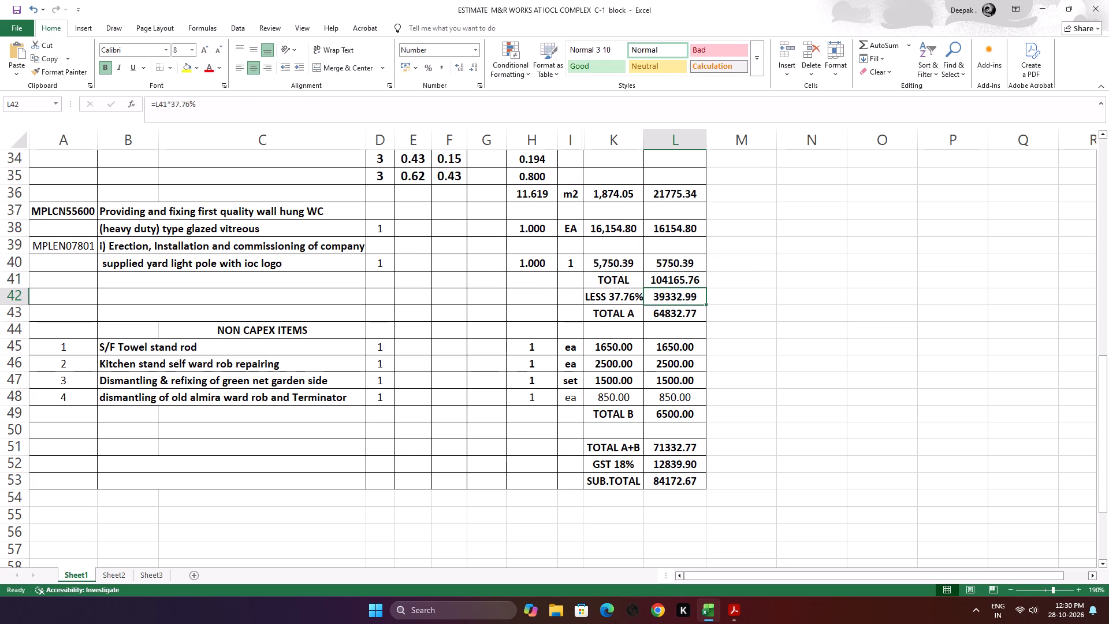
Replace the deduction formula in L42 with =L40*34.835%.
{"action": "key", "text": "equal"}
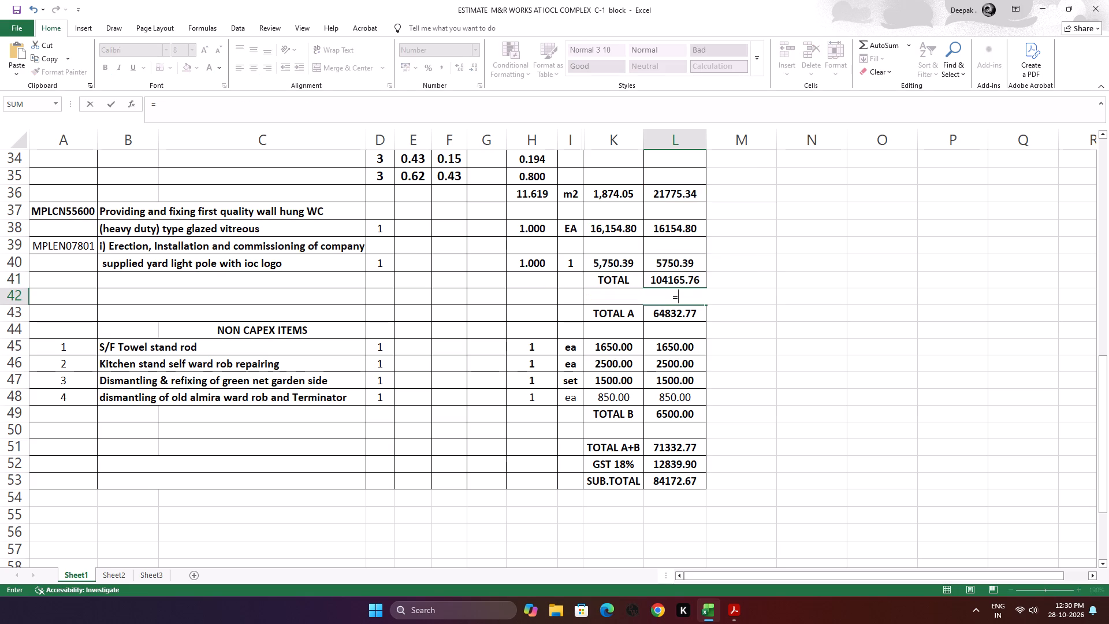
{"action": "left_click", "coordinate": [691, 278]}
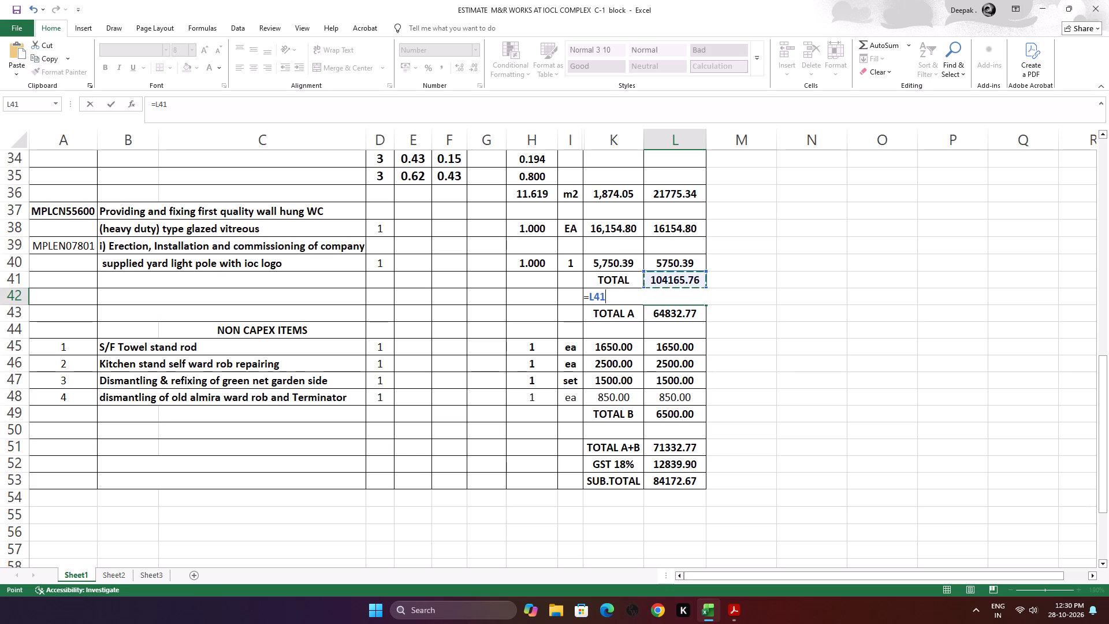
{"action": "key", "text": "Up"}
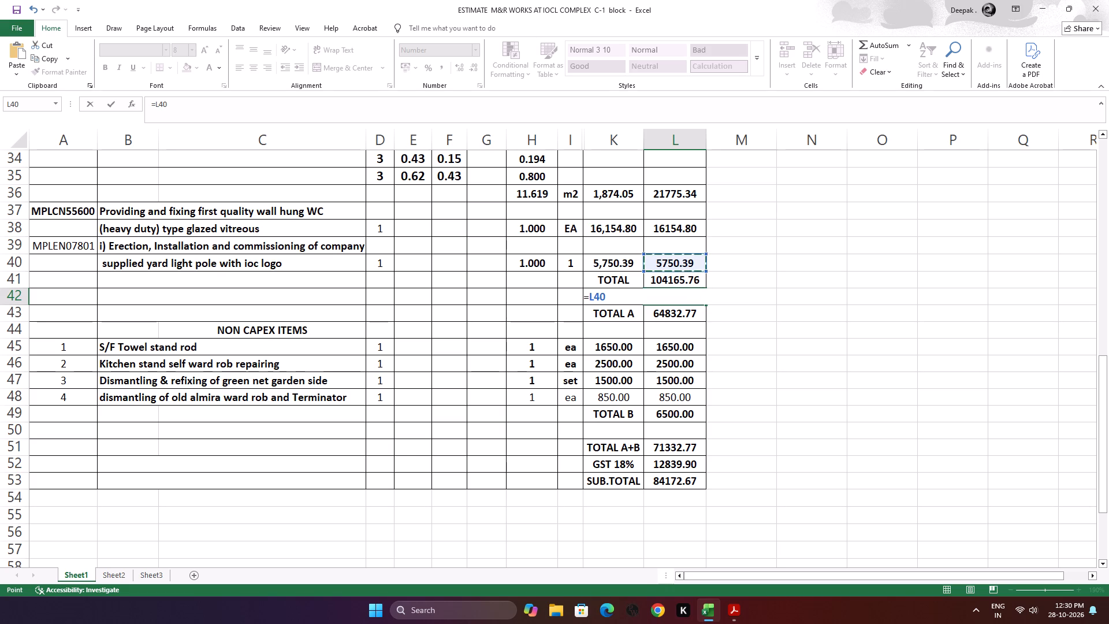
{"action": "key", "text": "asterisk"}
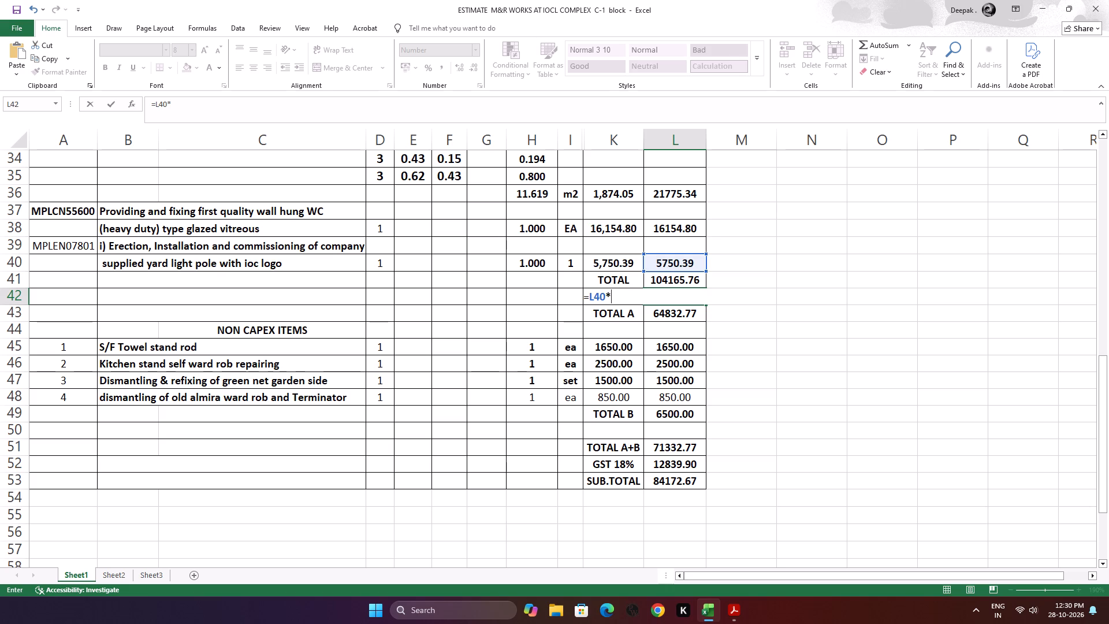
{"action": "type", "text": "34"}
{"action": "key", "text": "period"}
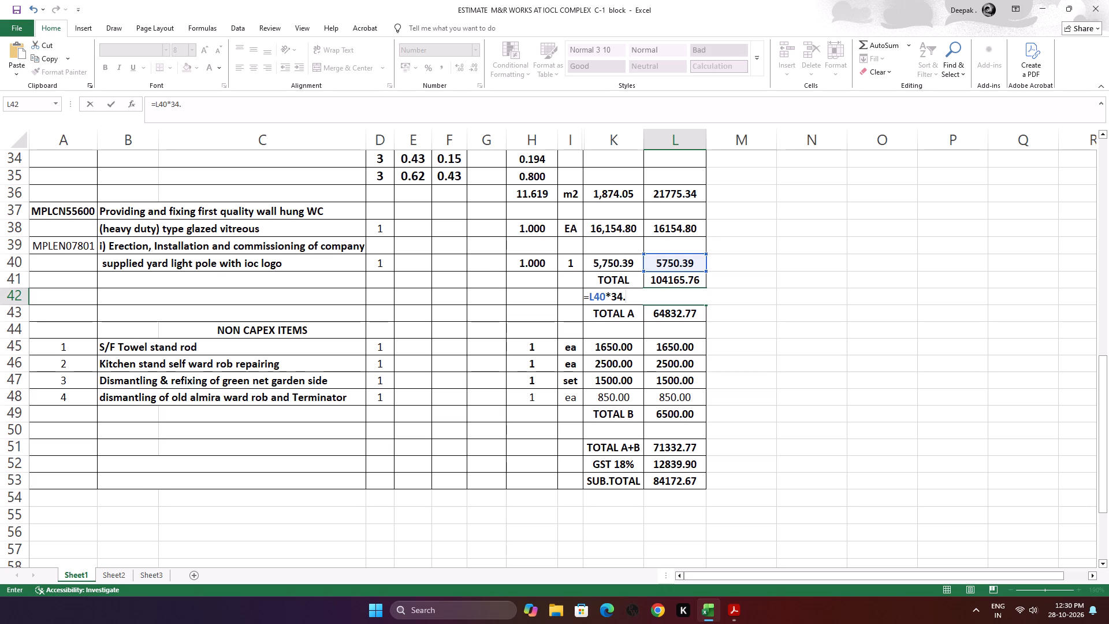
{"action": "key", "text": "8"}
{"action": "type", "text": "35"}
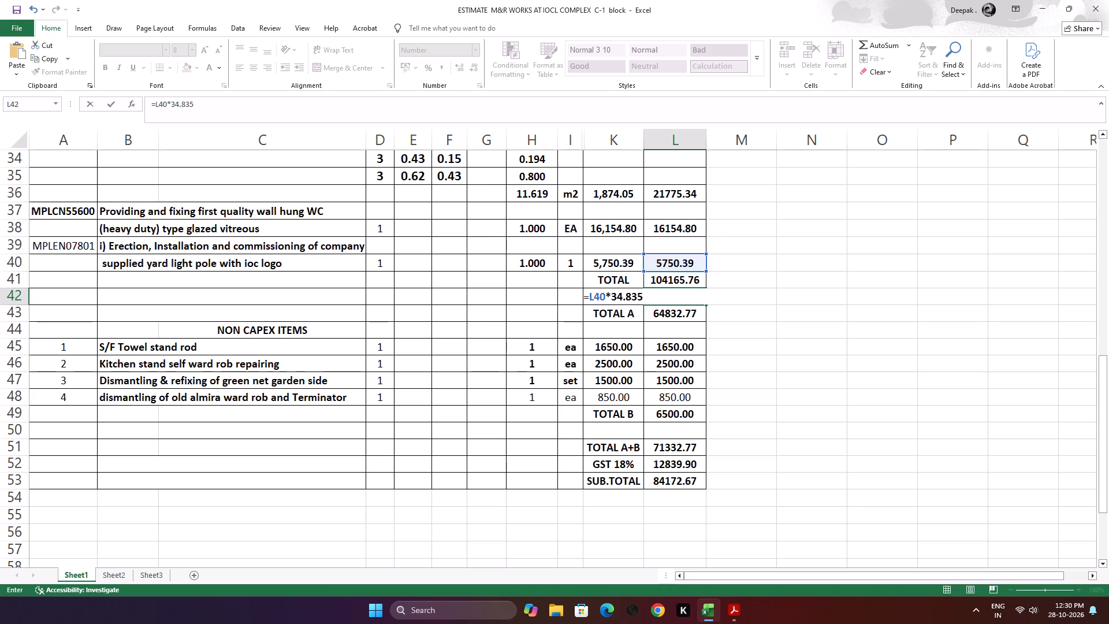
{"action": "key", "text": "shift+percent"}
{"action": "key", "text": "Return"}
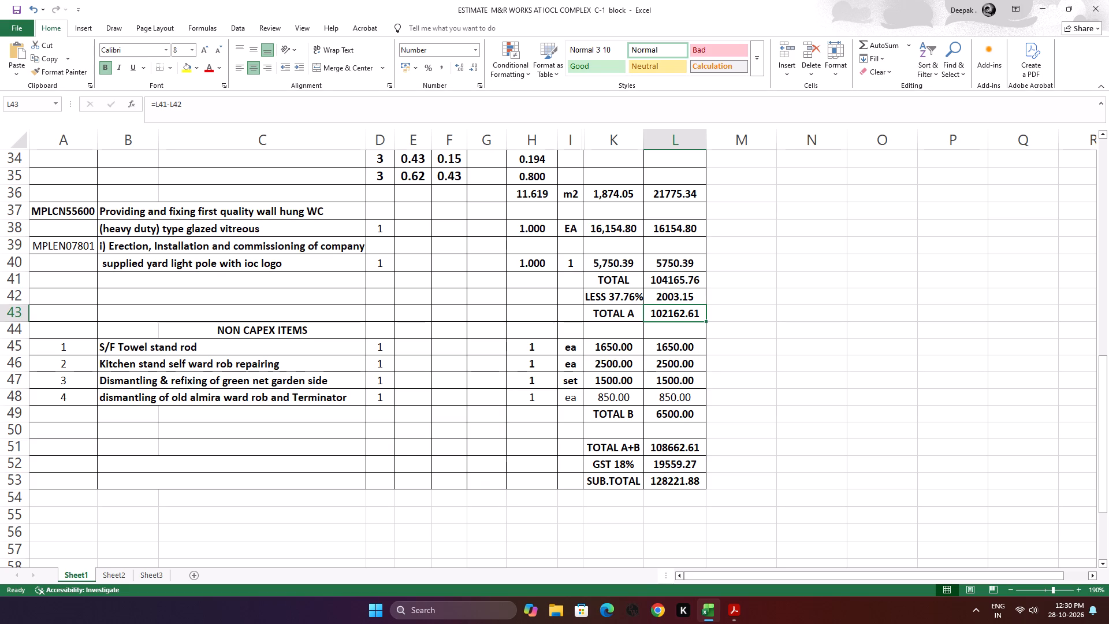
Change the deduction label in K42 to read LESS 34.835%%.
{"action": "double_click", "coordinate": [631, 299]}
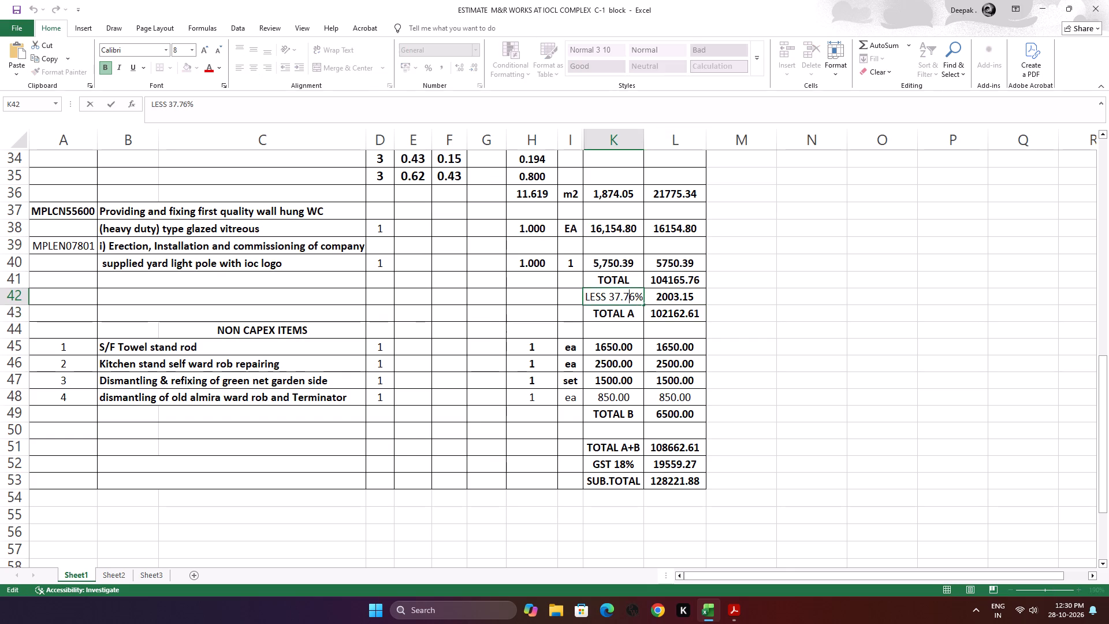
{"action": "key", "text": "Right"}
{"action": "key", "text": "BackSpace"}
{"action": "key", "text": "BackSpace"}
{"action": "key", "text": "BackSpace"}
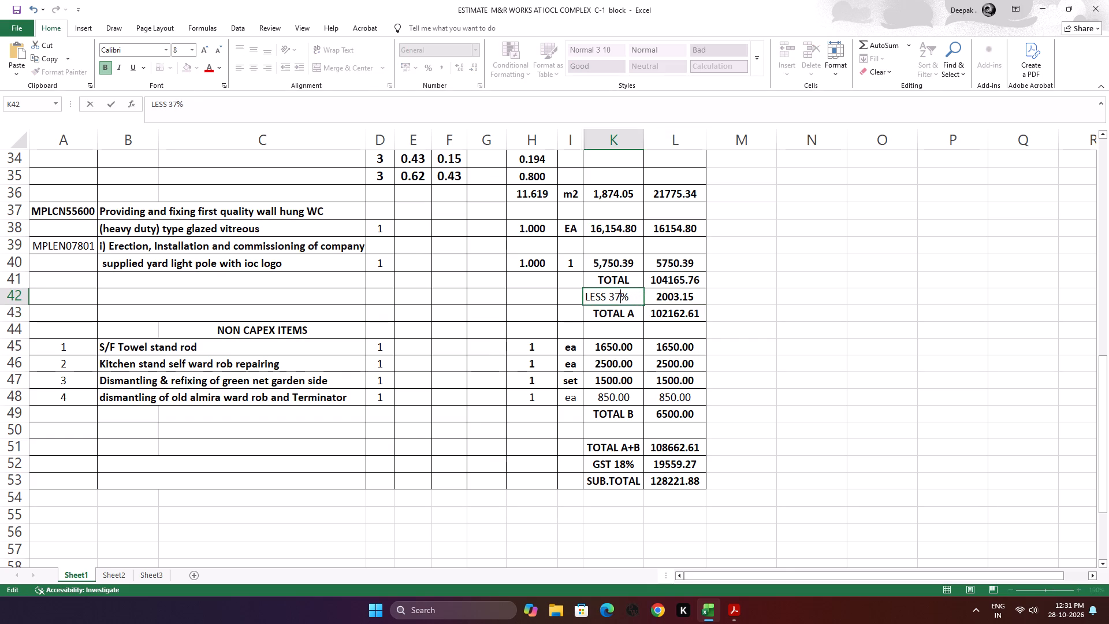
{"action": "key", "text": "BackSpace"}
{"action": "key", "text": "4"}
{"action": "key", "text": "period"}
{"action": "key", "text": "8"}
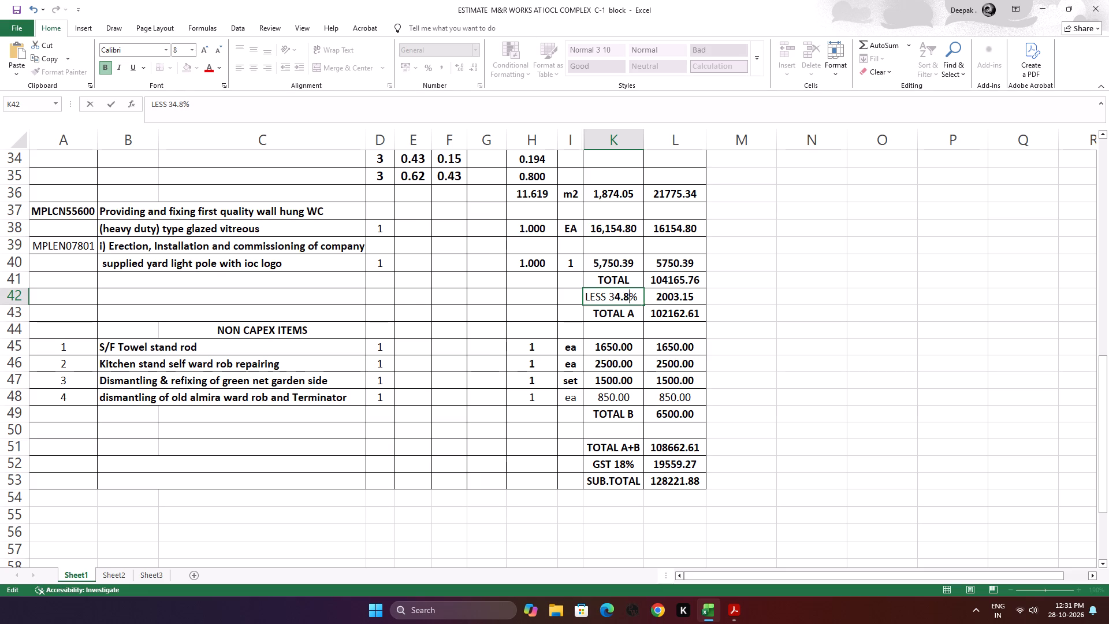
{"action": "type", "text": "35"}
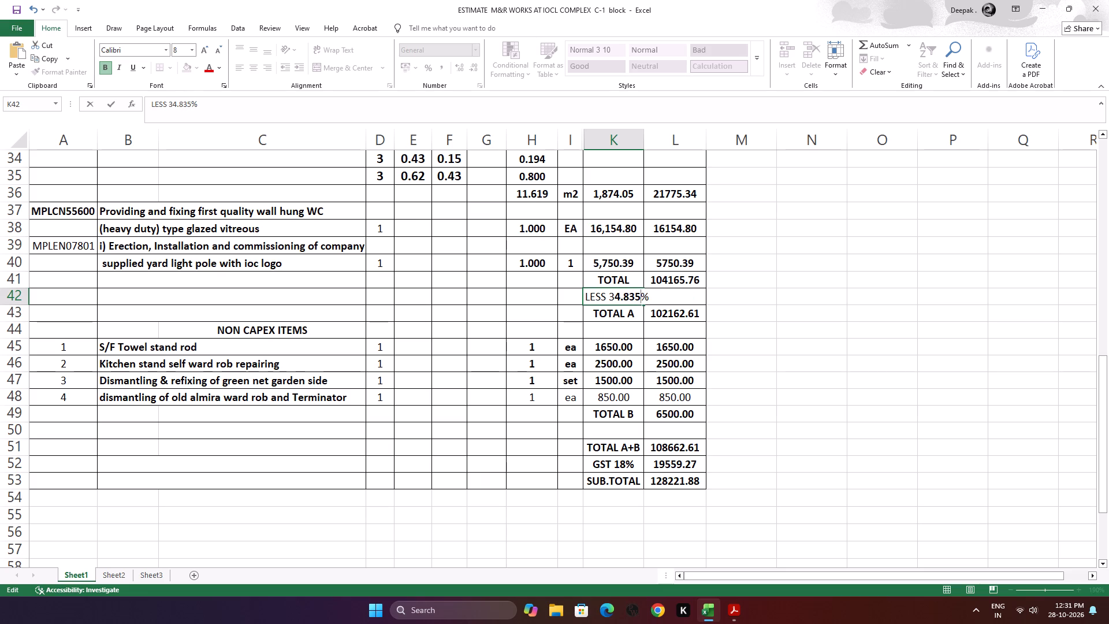
{"action": "key", "text": "shift+percent"}
{"action": "left_click", "coordinate": [576, 354]}
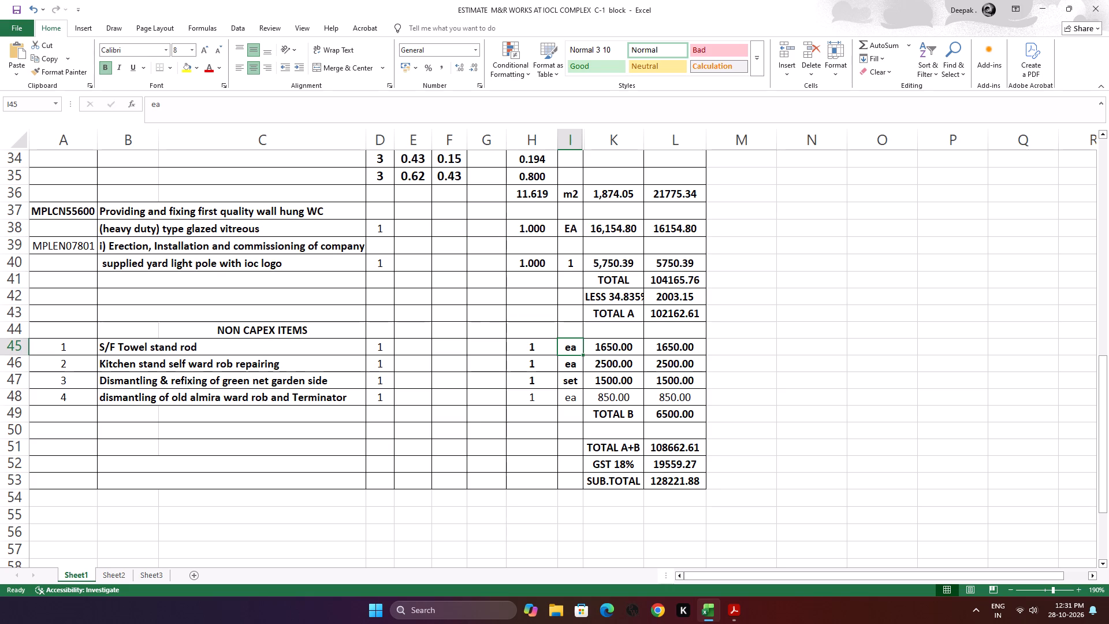
Recalculate the deduction in L42 from the TOTAL amount with the formula =L41*34.835%.
{"action": "left_click", "coordinate": [689, 300]}
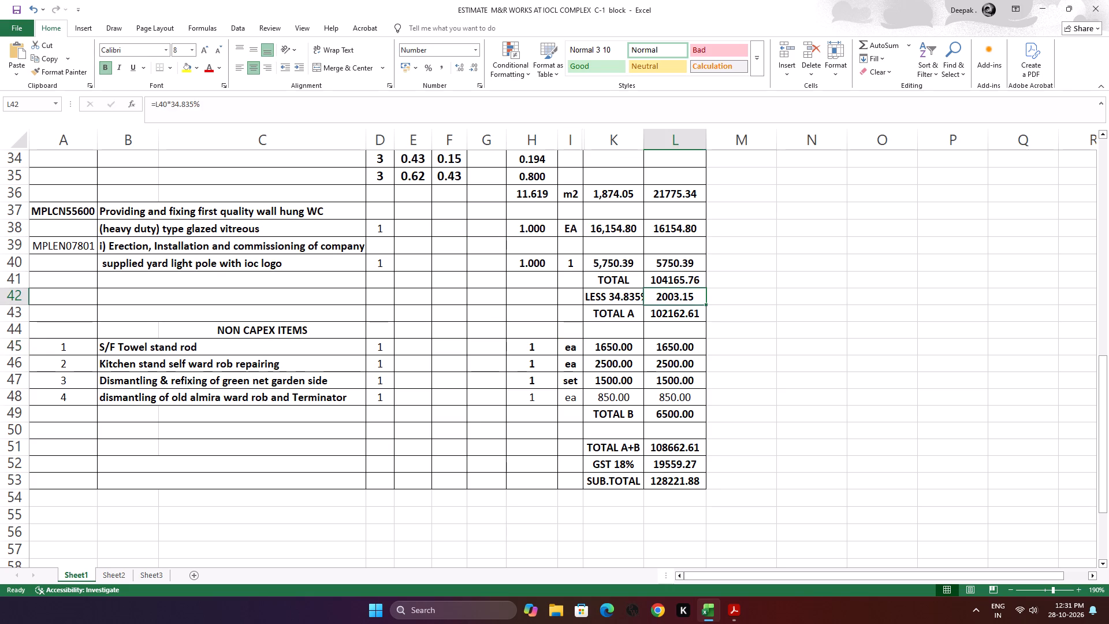
{"action": "key", "text": "equal"}
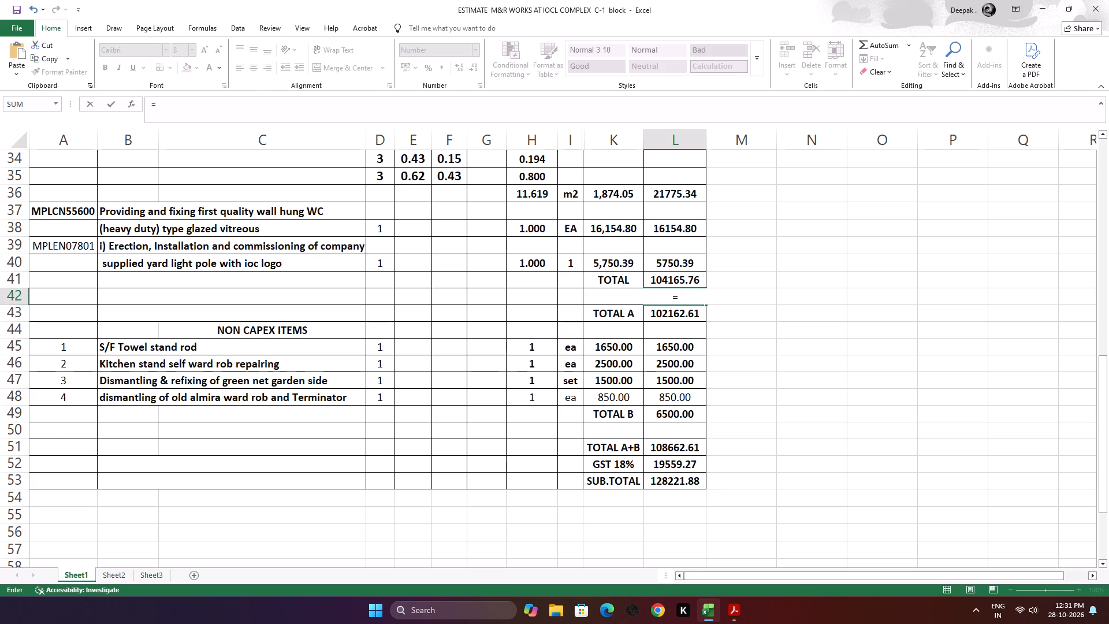
{"action": "left_click", "coordinate": [692, 277]}
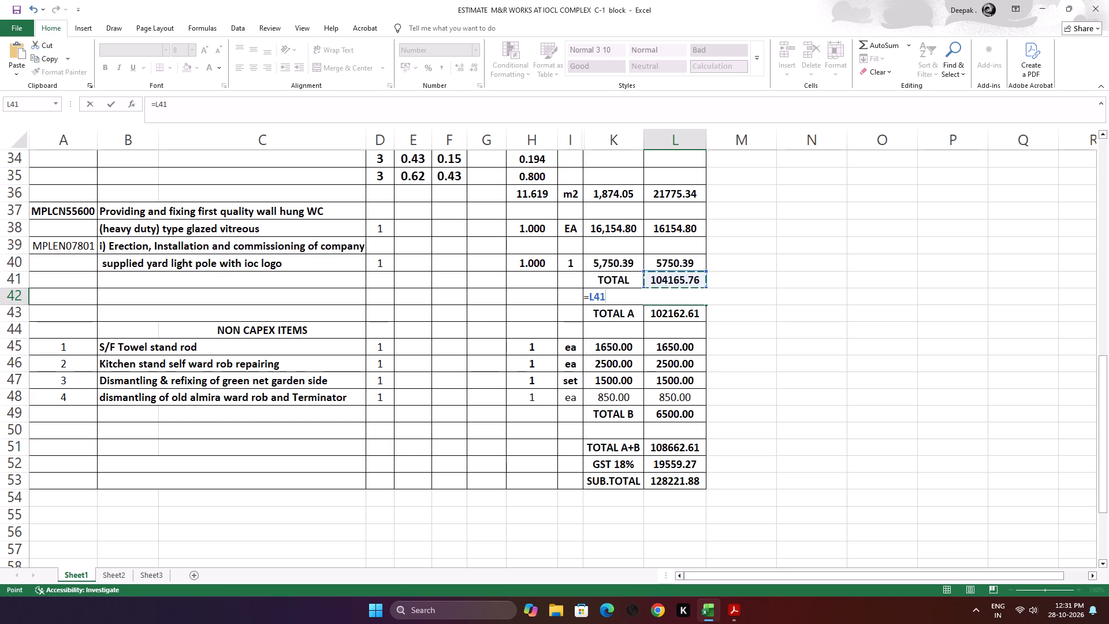
{"action": "key", "text": "asterisk"}
{"action": "type", "text": "34"}
{"action": "key", "text": "period"}
{"action": "key", "text": "8"}
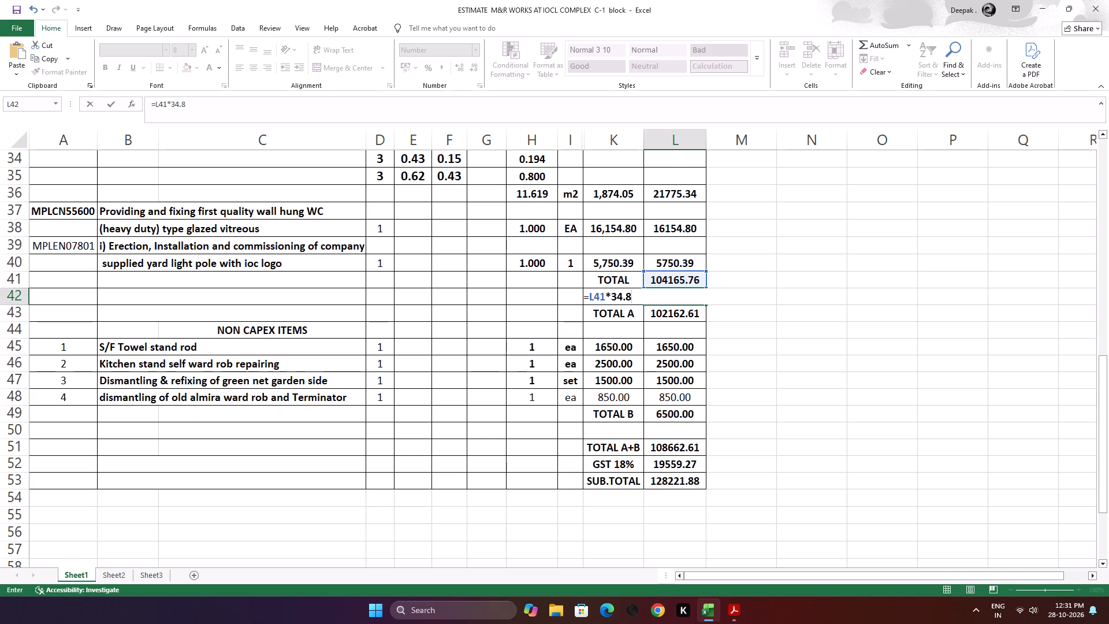
{"action": "type", "text": "35"}
{"action": "key", "text": "shift+percent"}
{"action": "key", "text": "Return"}
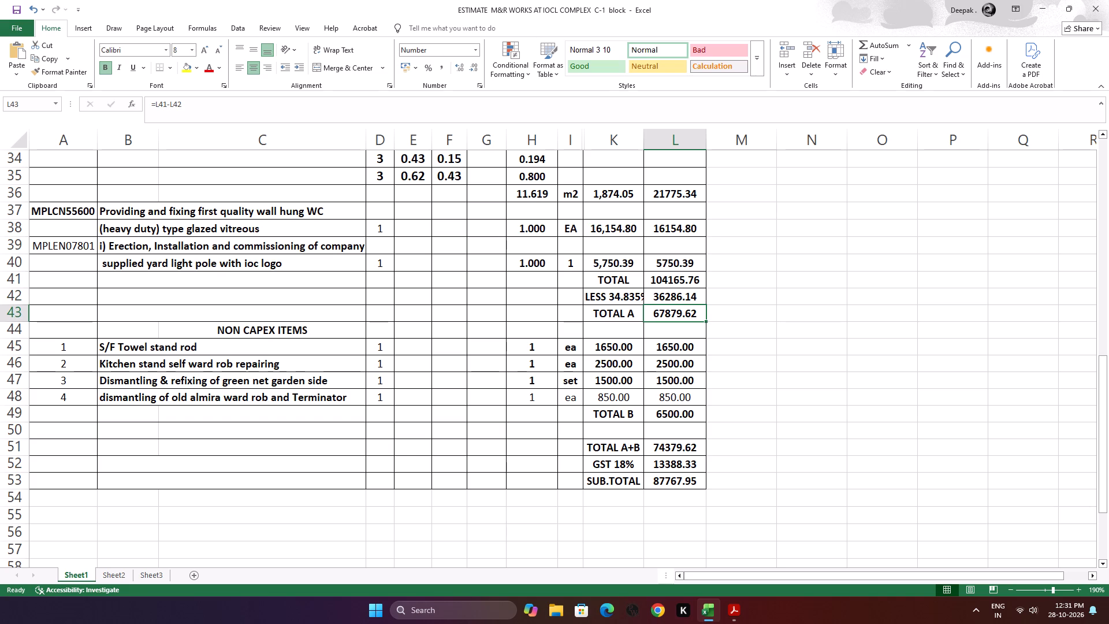
Close the C-1 block estimate workbook, saving its changes in the measurement folder.
{"action": "scroll", "coordinate": [570, 349], "scroll_direction": "up", "scroll_amount": 1}
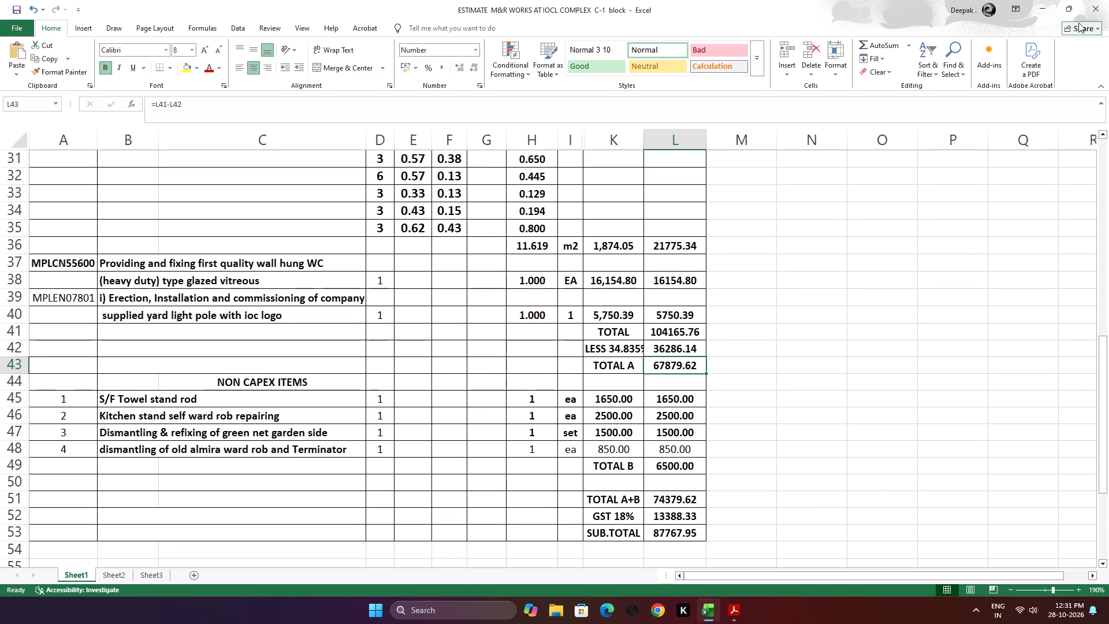
{"action": "left_click", "coordinate": [1096, 4]}
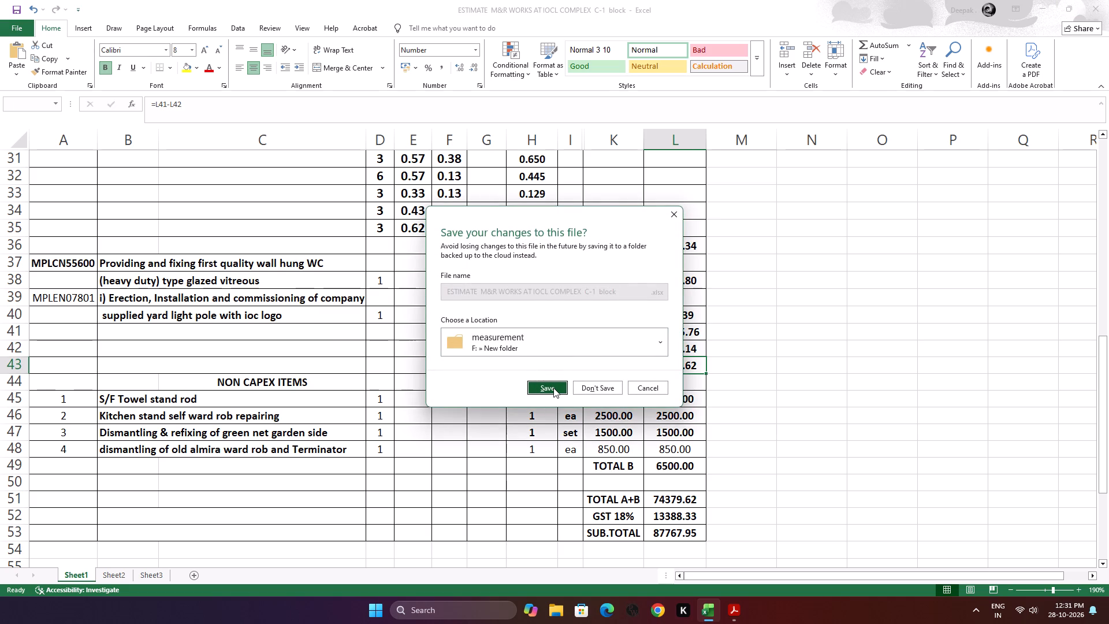
{"action": "left_click", "coordinate": [553, 388]}
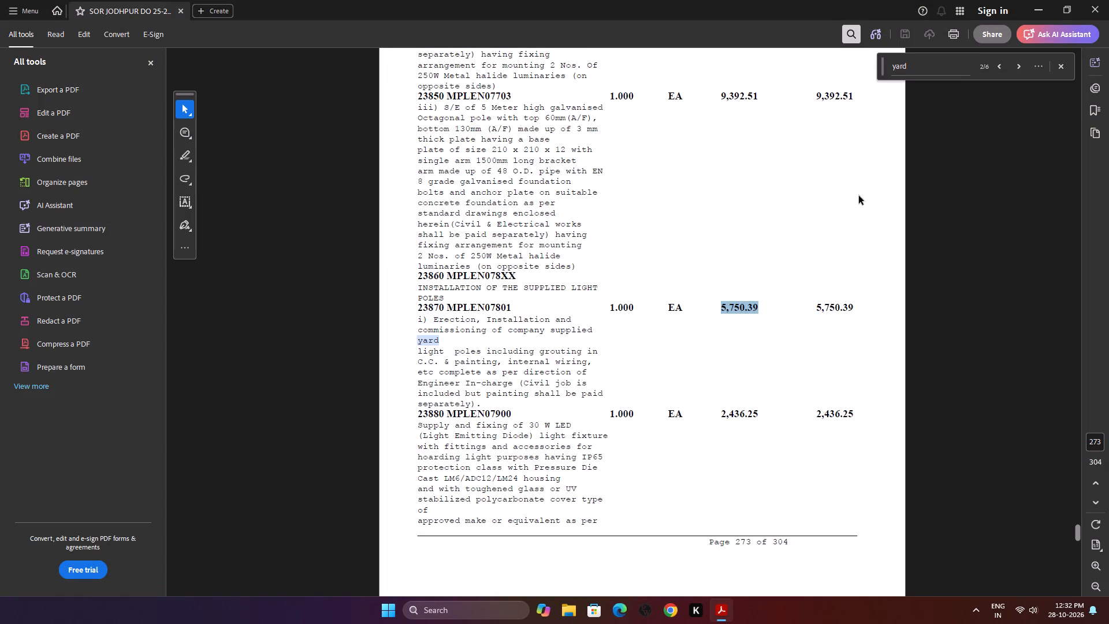
Close the SOR JODHPUR DO 25-28 PDF in Adobe Acrobat.
{"action": "left_click", "coordinate": [1096, 8]}
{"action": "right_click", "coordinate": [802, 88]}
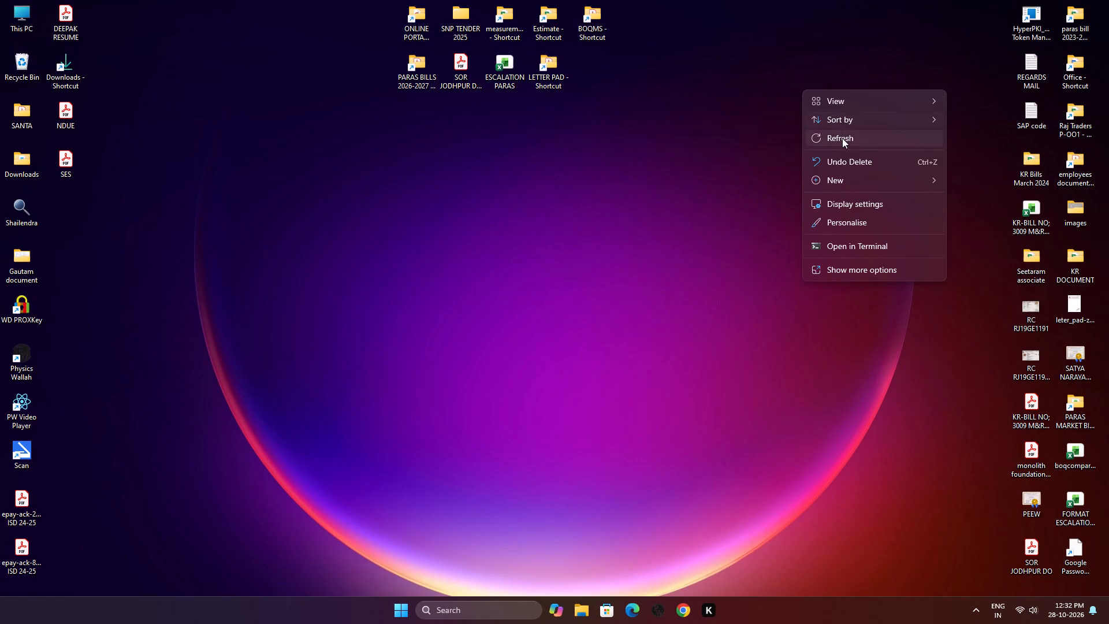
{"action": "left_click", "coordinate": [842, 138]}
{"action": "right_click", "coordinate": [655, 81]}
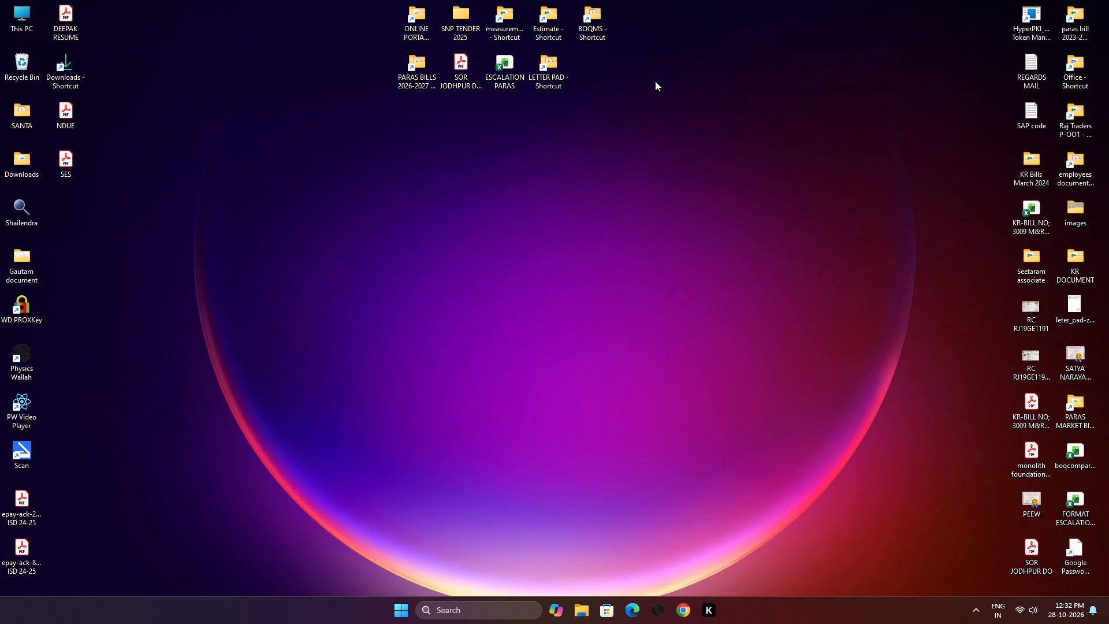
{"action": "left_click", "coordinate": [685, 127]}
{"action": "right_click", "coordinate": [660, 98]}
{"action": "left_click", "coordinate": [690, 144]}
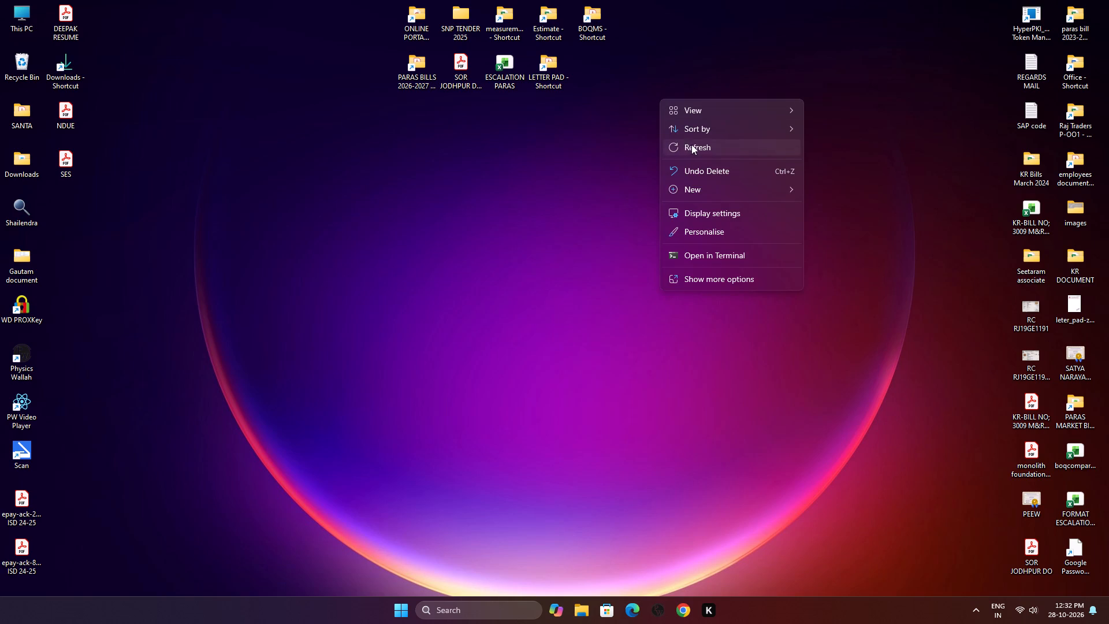